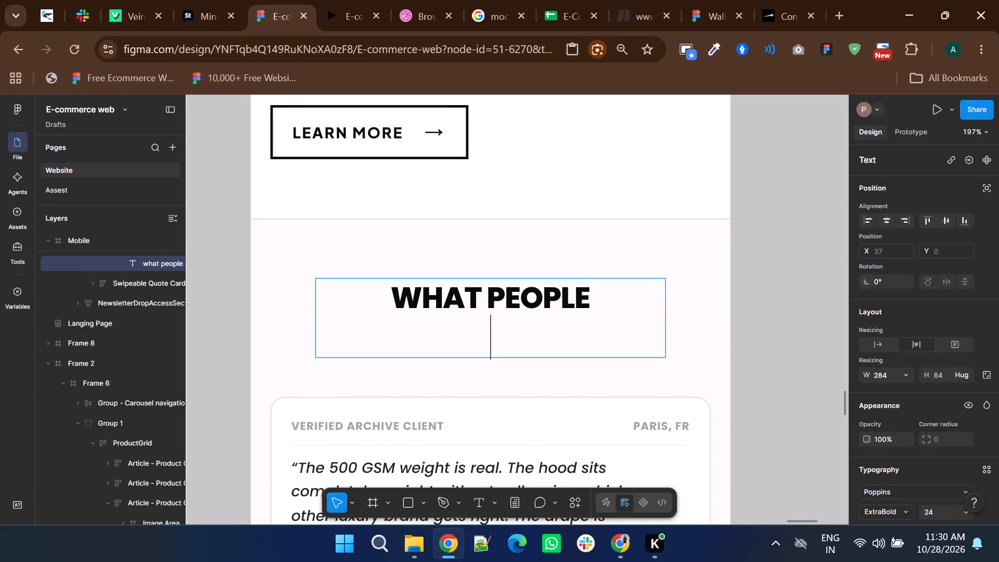
Remove the empty second line from the WHAT PEOPLE heading.
key(BackSpace)
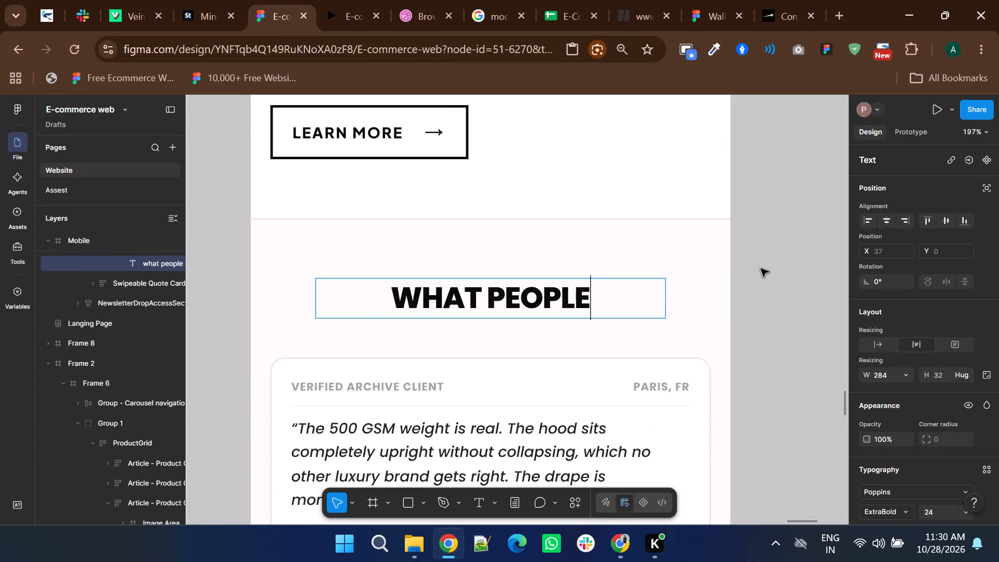
double_click(761, 269)
Duplicate the WHAT PEOPLE heading, exclude the copy from auto layout, and centre it directly below the original at about X 53, Y 72.5.
ctrl+click(495, 305)
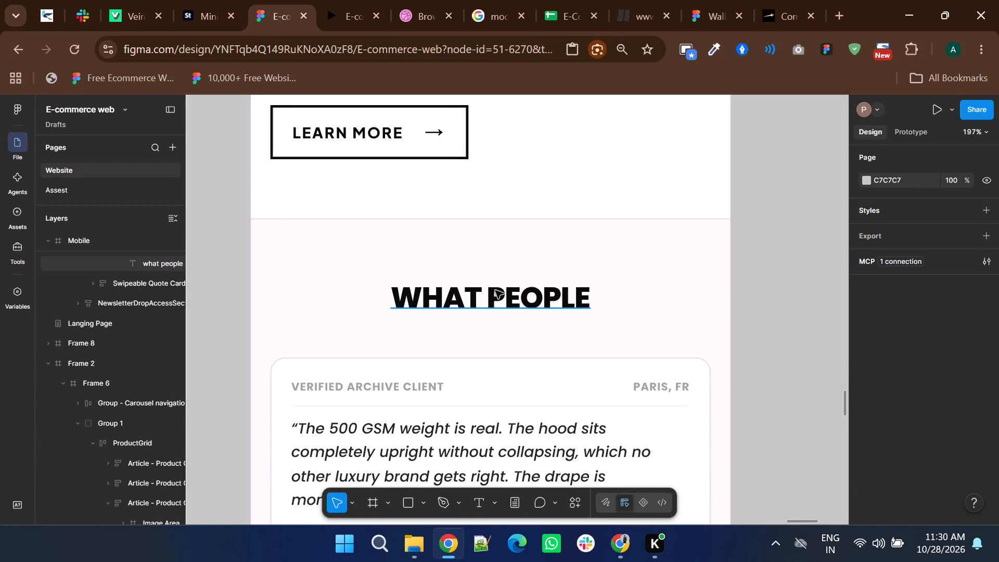
drag(494, 298, 494, 325)
click(980, 187)
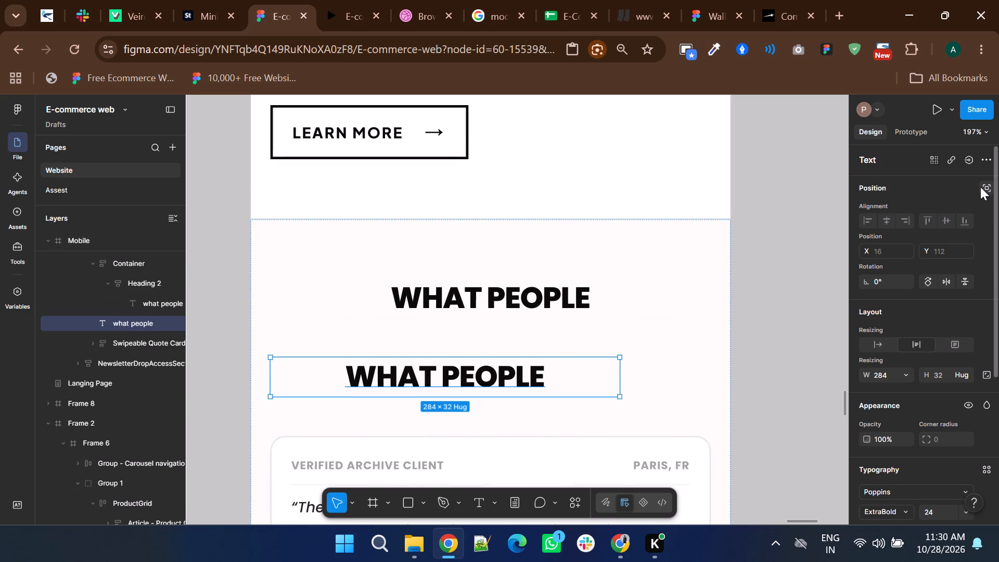
drag(502, 373, 524, 325)
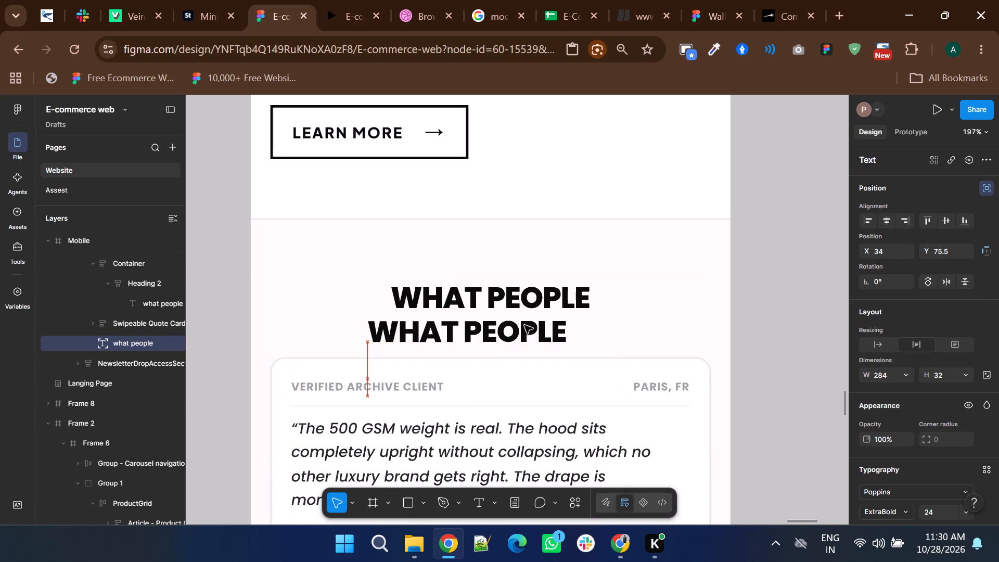
drag(524, 325, 546, 326)
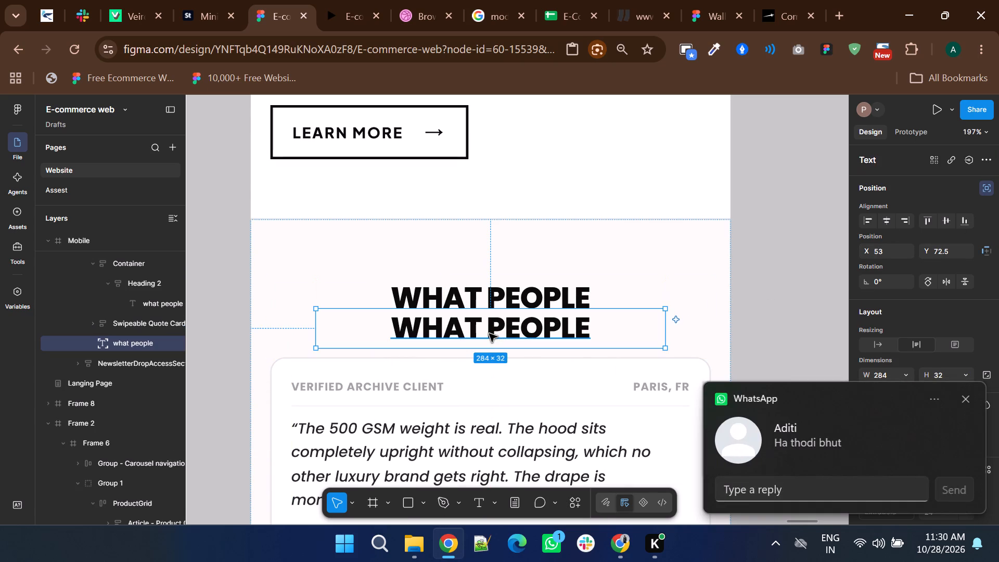
click(961, 397)
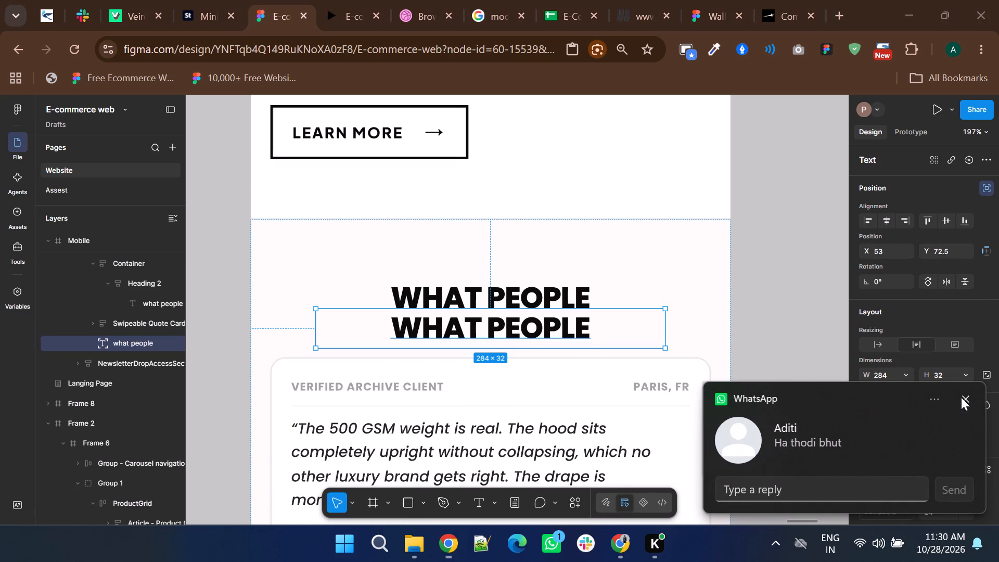
Replace the duplicated heading's text with "say" and set its resizing to auto width.
double_click(511, 325)
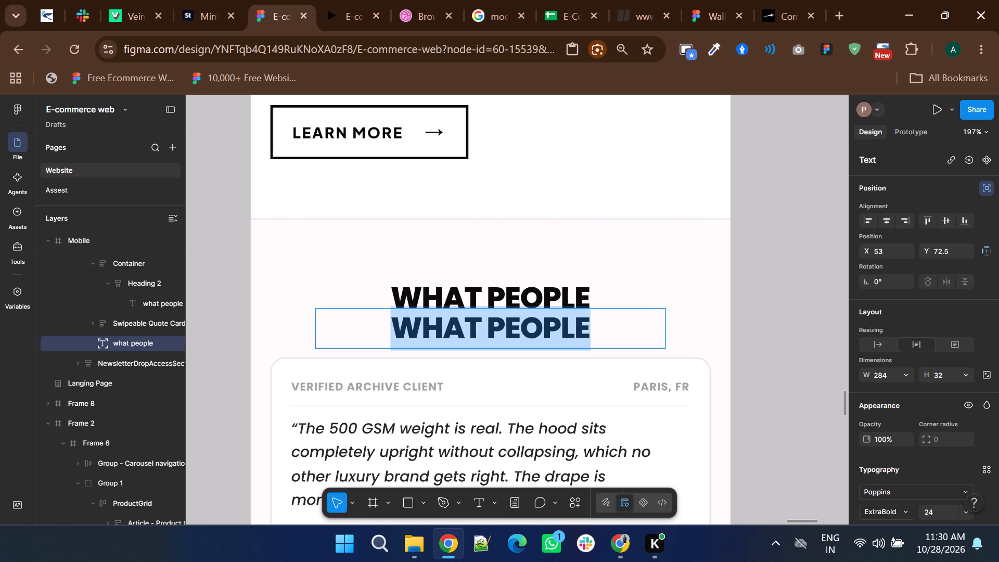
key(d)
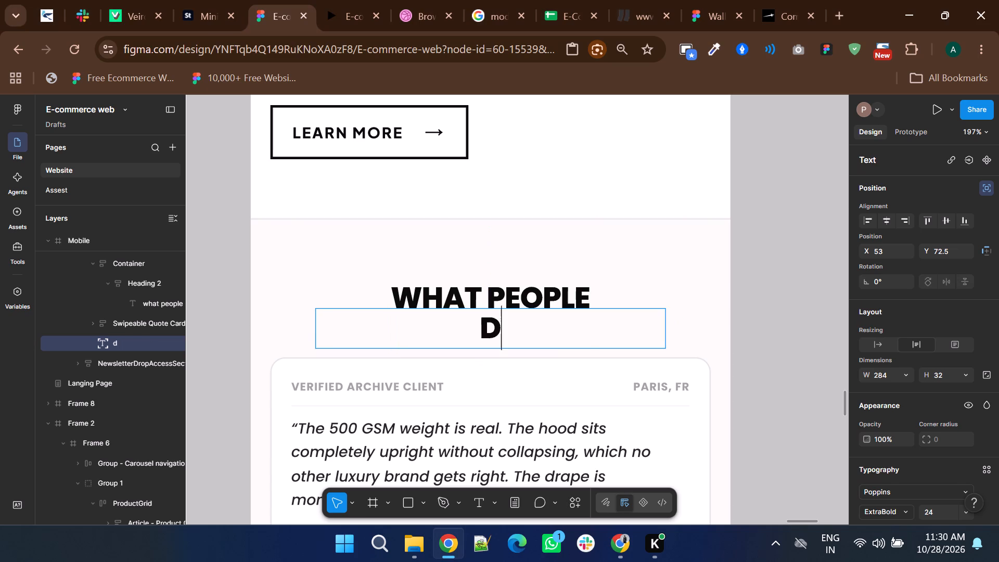
key(BackSpace)
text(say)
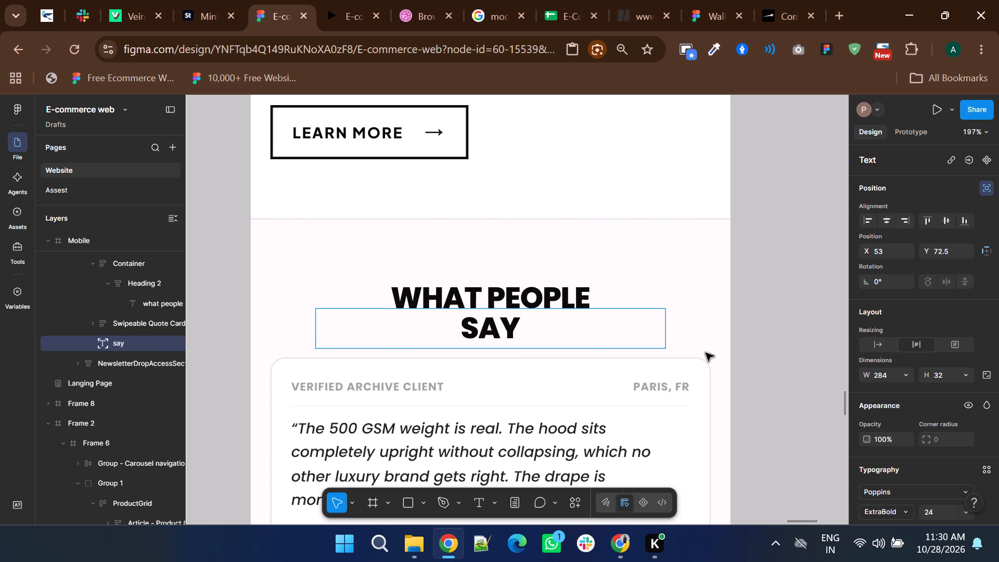
click(773, 349)
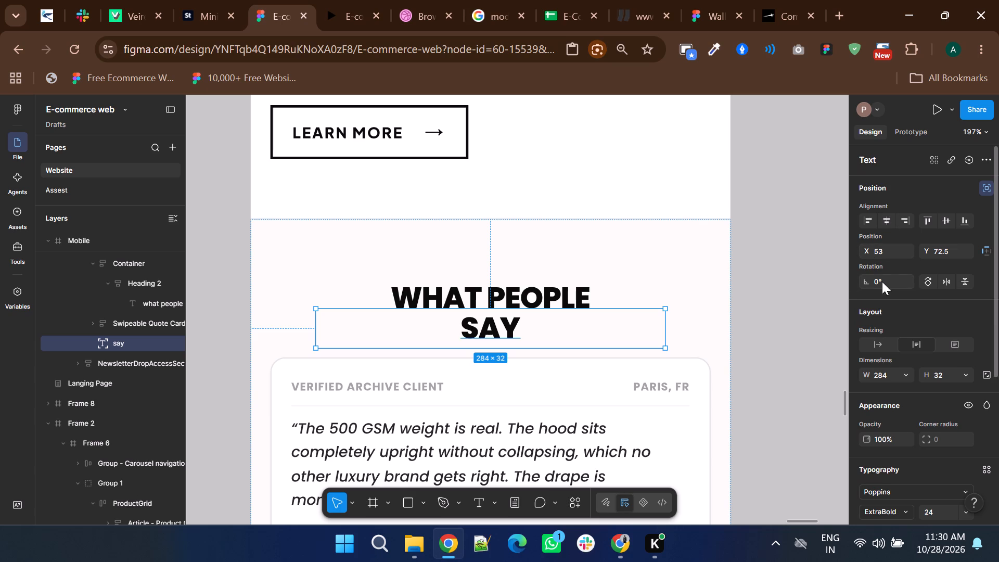
click(878, 342)
Turn the SAY text into an outline by adding a 000000 outside stroke of weight 1 and hiding its fill.
scroll(912, 381, down, 3)
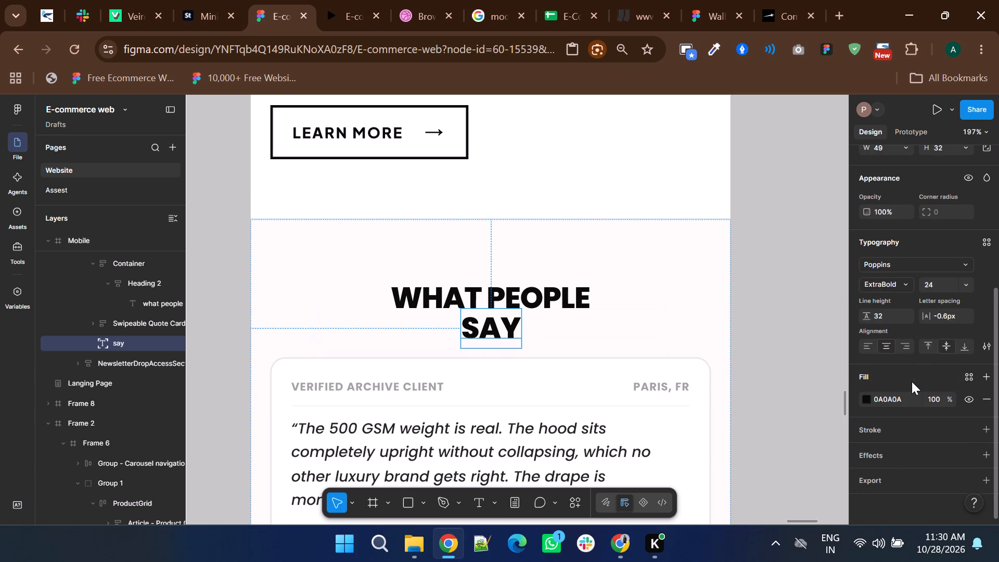
click(907, 426)
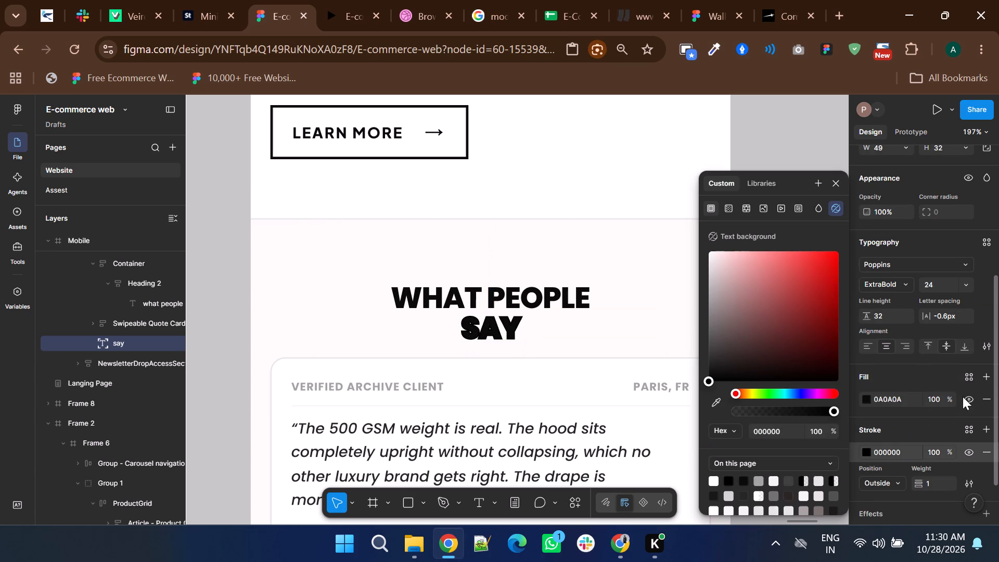
click(971, 389)
click(974, 386)
click(969, 393)
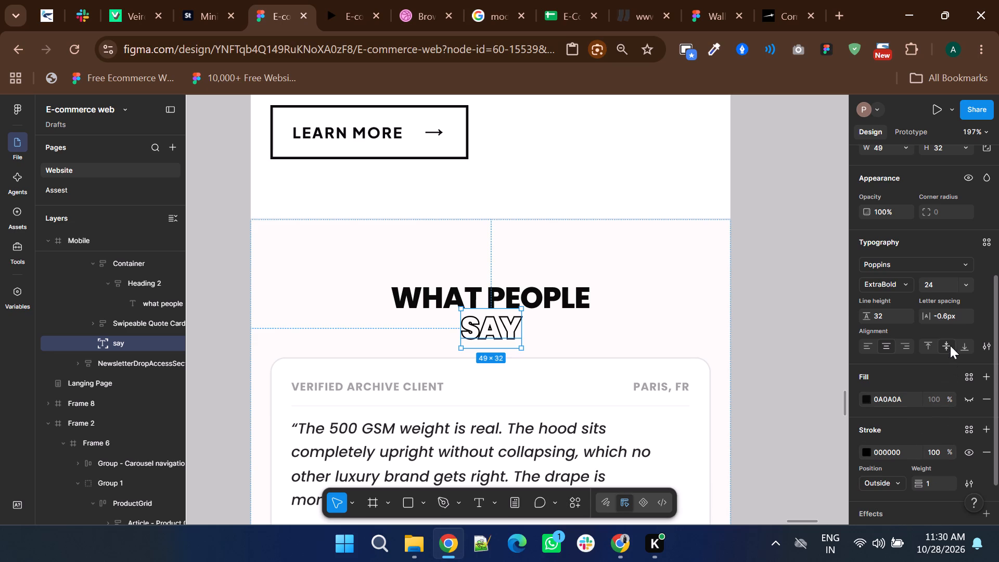
Increase the SAY text's letter spacing to 1.4 px.
click(949, 310)
key(Up)
key(Up)
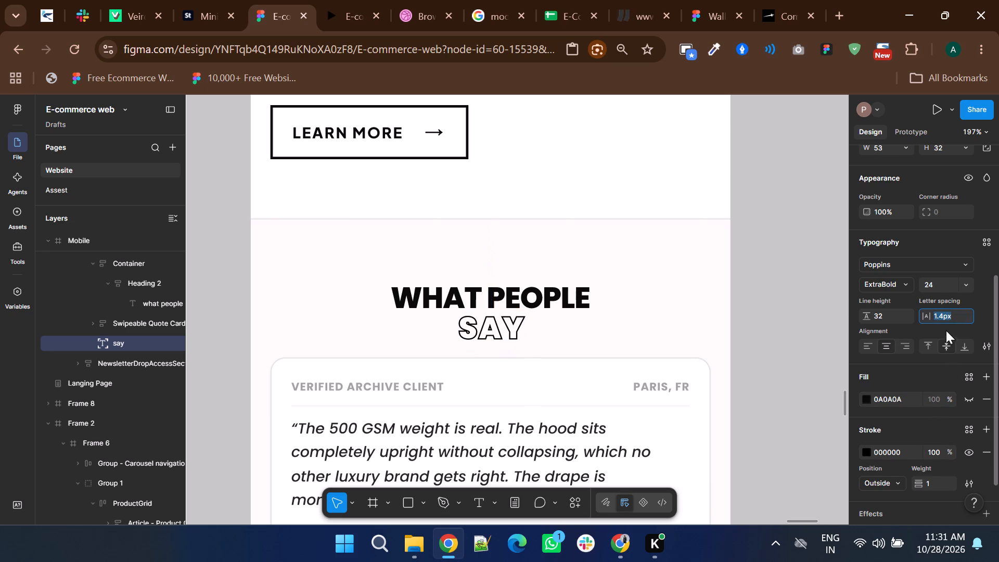
Compare the typography and stroke settings of the outlined "SAY" text in the desktop and mobile frames.
click(803, 311)
ctrl+scroll(723, 314, down, 3)
shift+scroll(722, 315, down, 1)
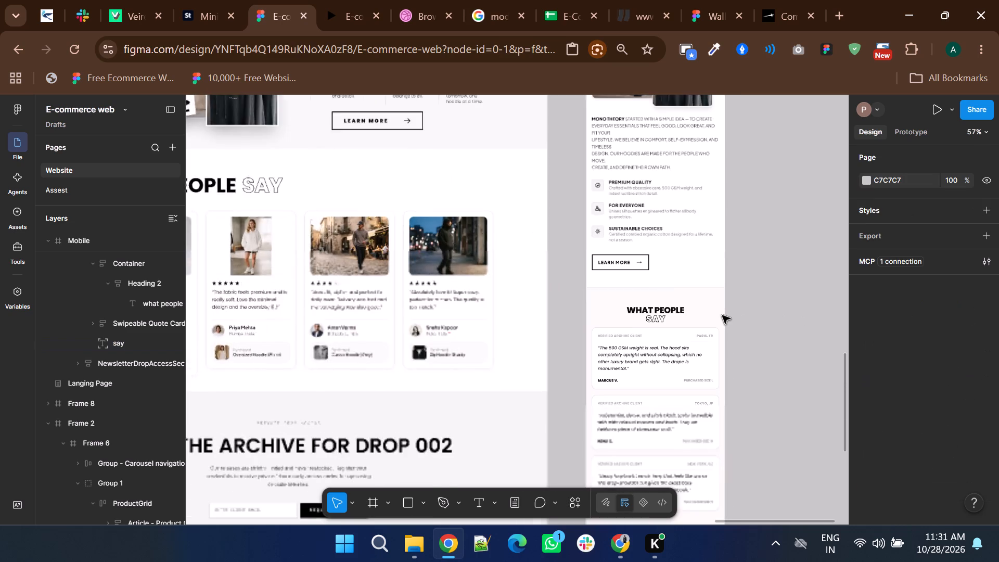
shift+scroll(722, 315, down, 1)
ctrl+scroll(697, 307, down, 1)
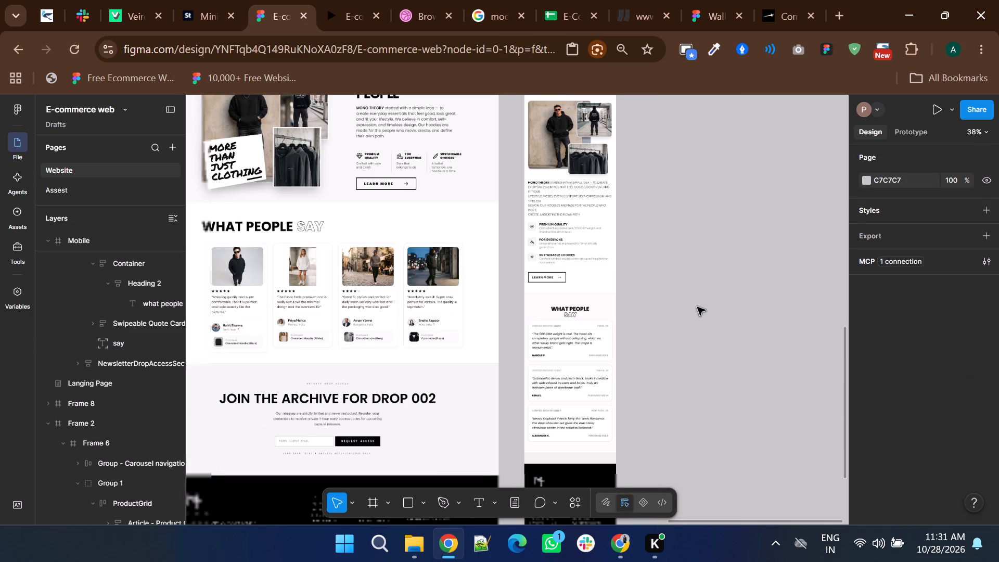
ctrl+click(306, 231)
scroll(929, 429, down, 2)
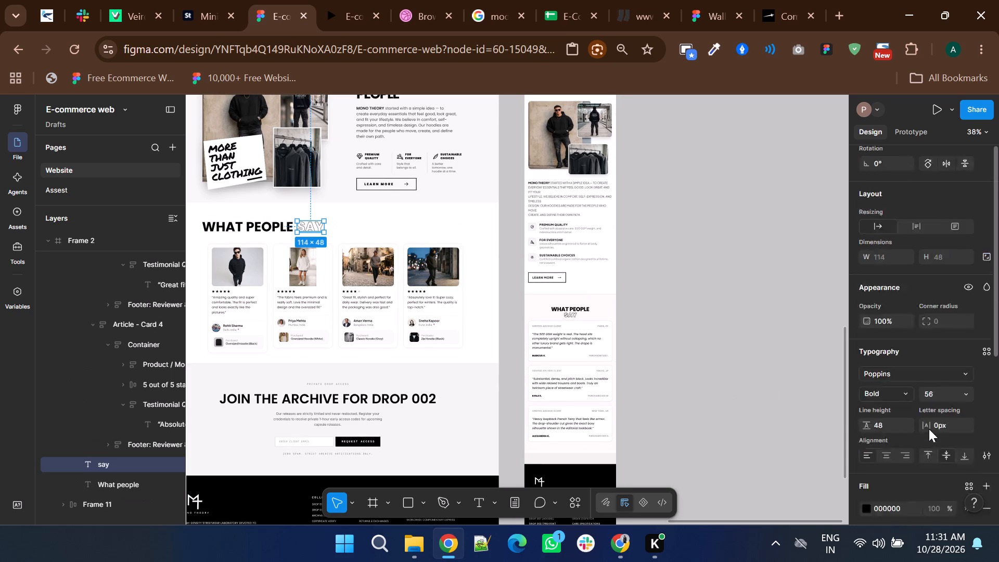
scroll(929, 429, down, 1)
ctrl+scroll(568, 314, up, 5)
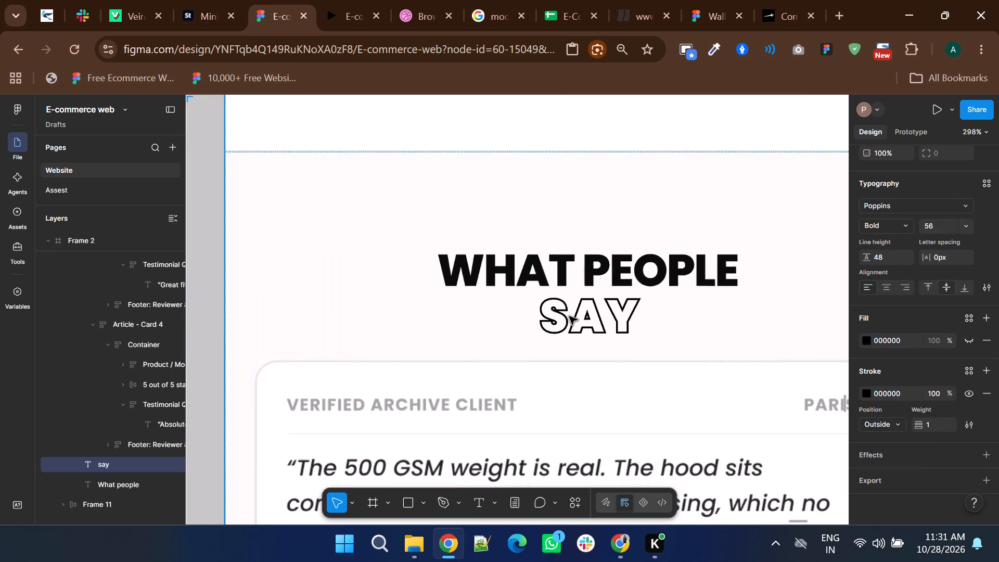
ctrl+click(570, 317)
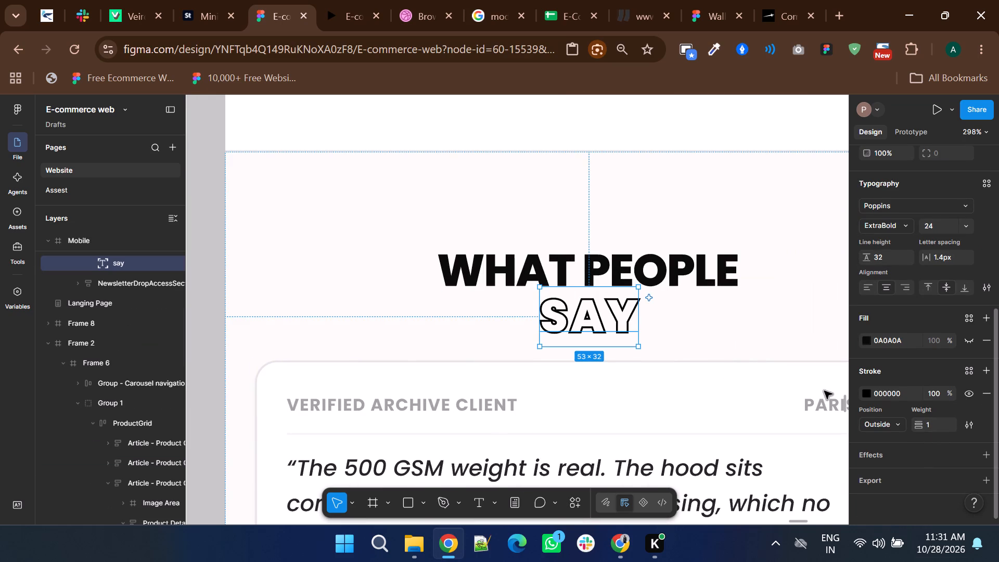
ctrl+scroll(817, 387, down, 3)
ctrl+scroll(533, 342, down, 2)
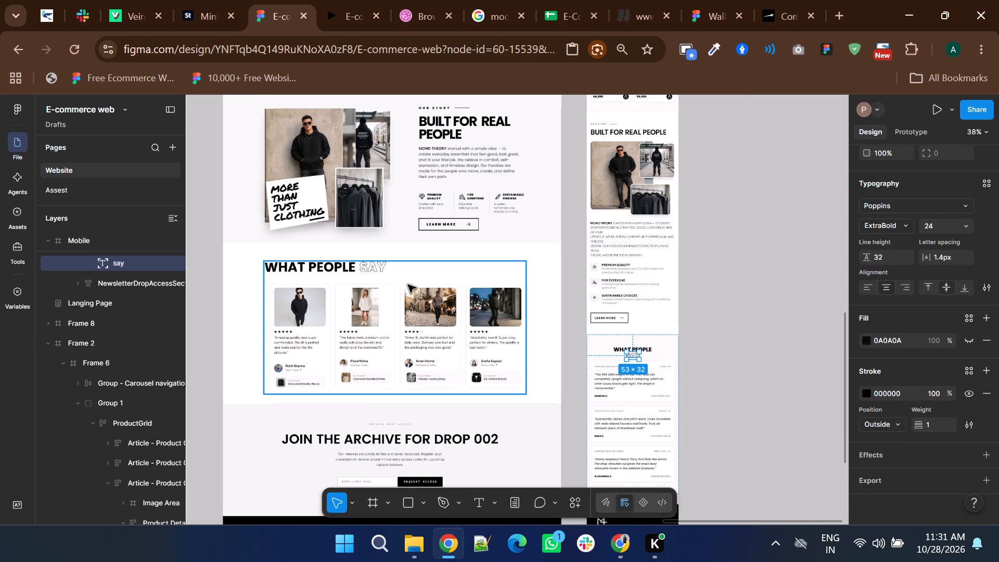
ctrl+click(377, 266)
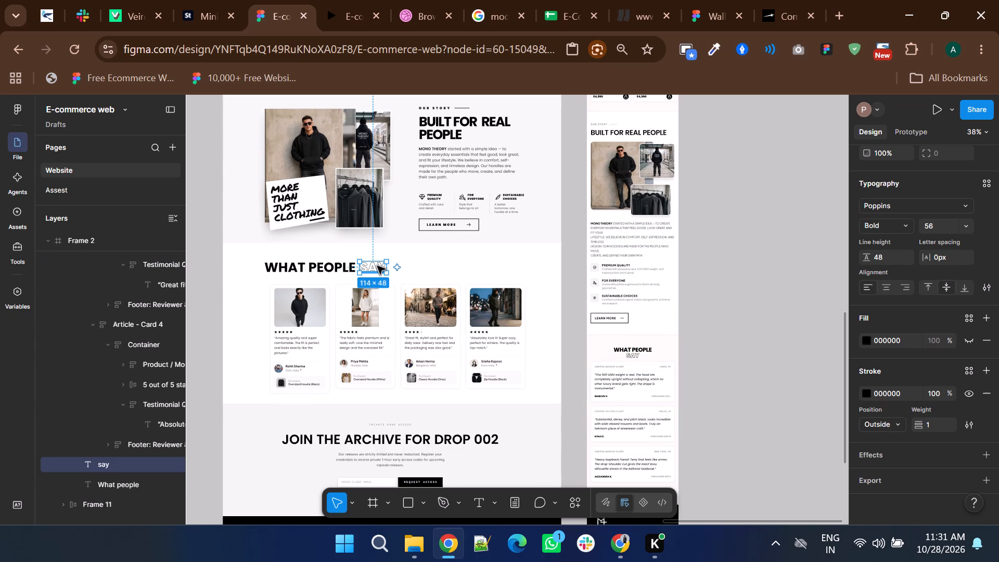
Tighten the letter spacing of the outlined "SAY" text in the mobile frame to match the desktop version.
ctrl+click(633, 357)
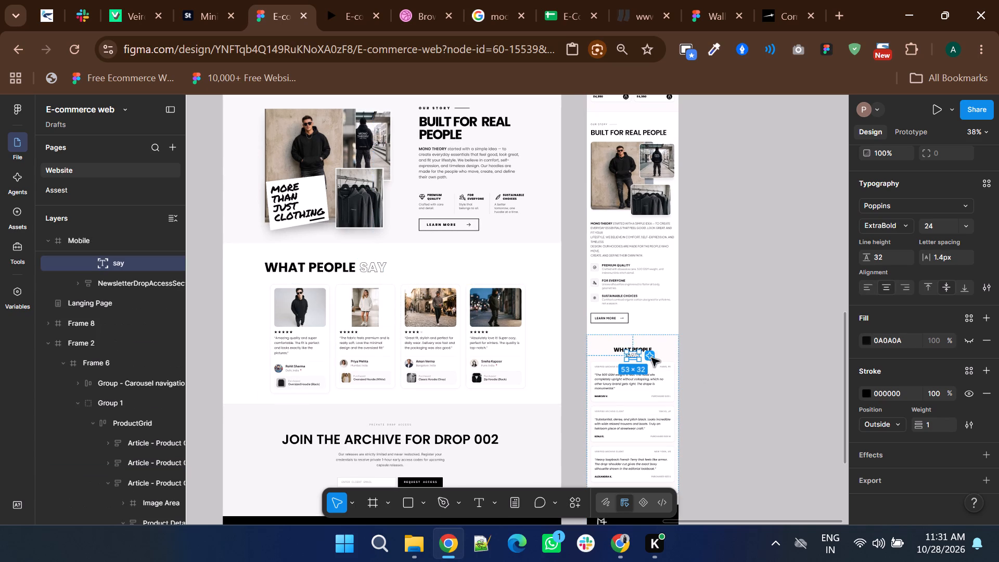
click(947, 257)
key(Down)
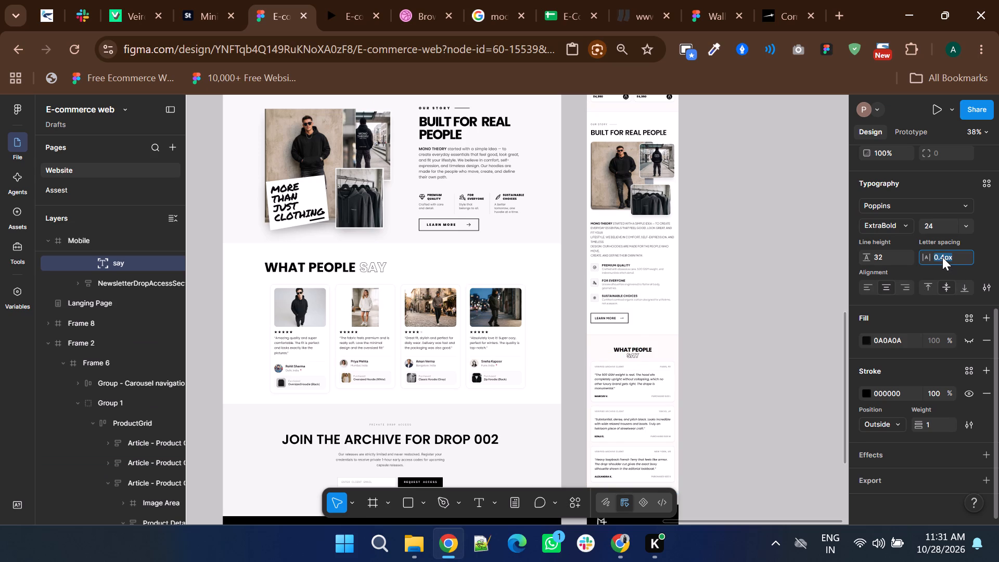
click(942, 257)
click(942, 259)
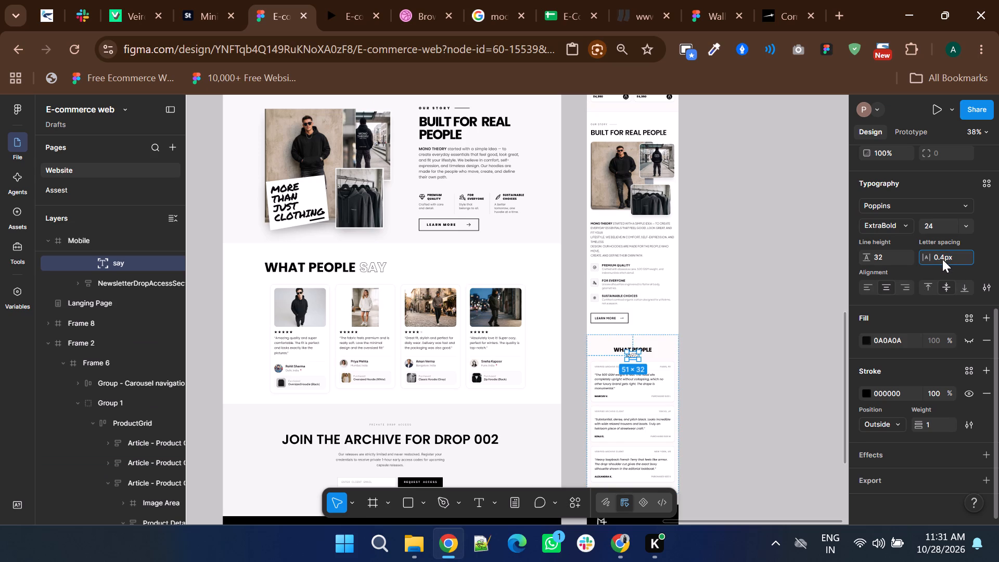
key(BackSpace)
key(BackSpace)
click(780, 298)
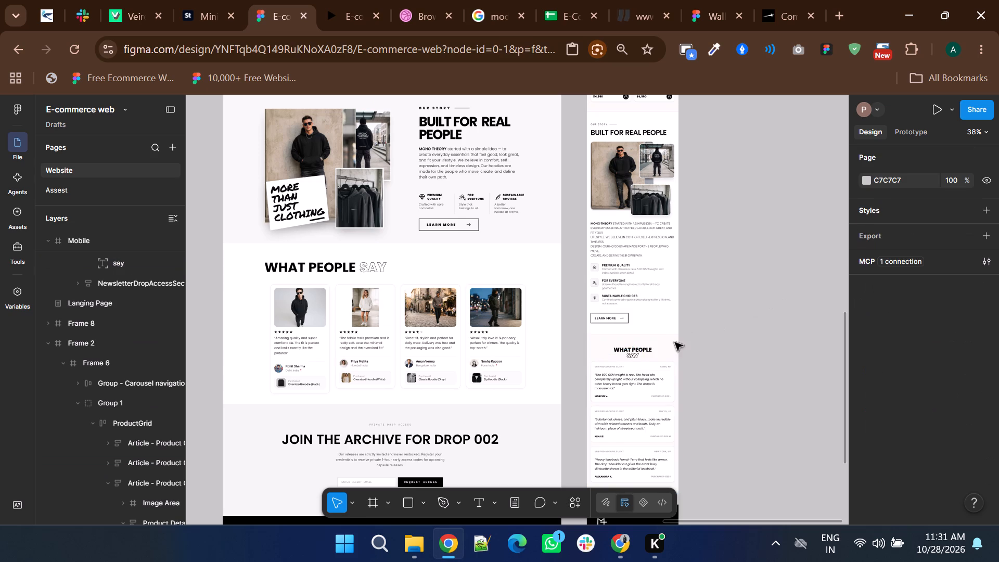
ctrl+scroll(669, 348, up, 4)
ctrl+scroll(557, 334, down, 2)
scroll(557, 334, down, 2)
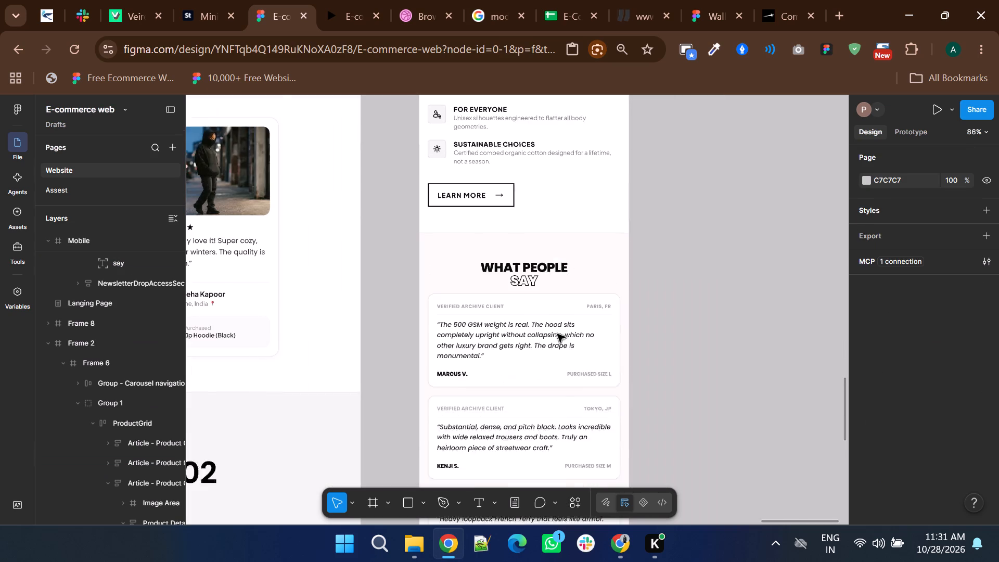
ctrl+scroll(697, 289, down, 3)
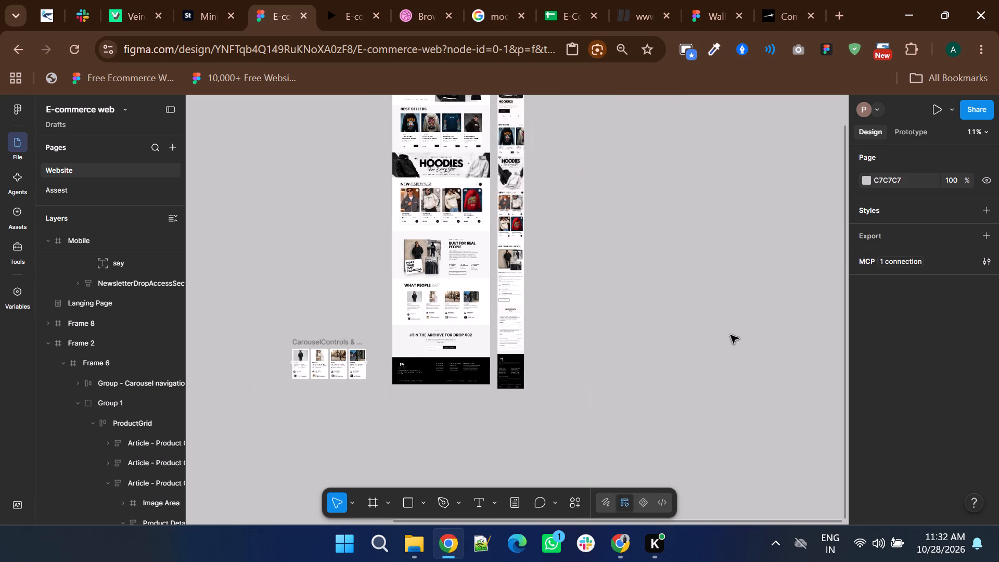
ctrl+scroll(415, 284, up, 3)
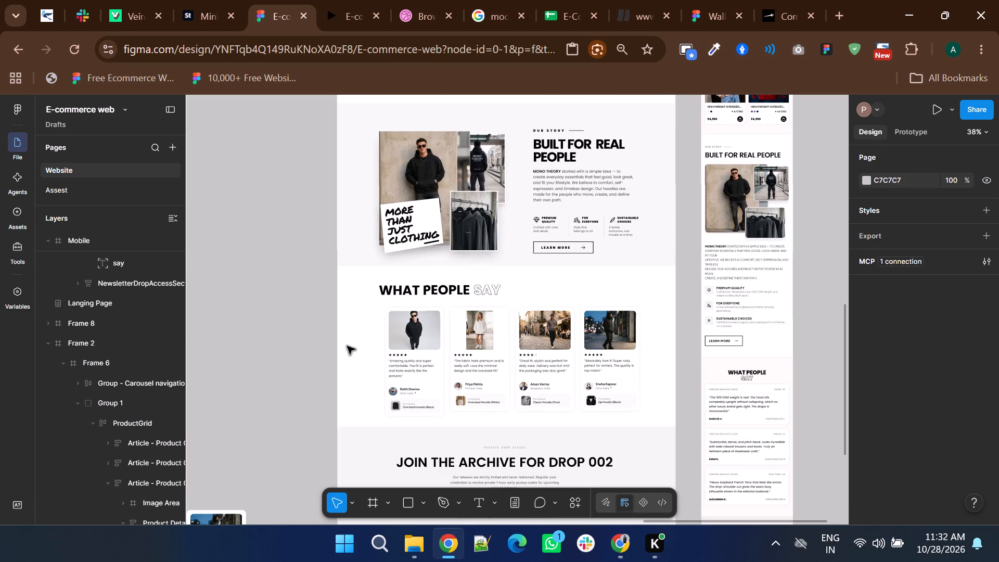
scroll(418, 362, up, 2)
ctrl+scroll(418, 362, down, 2)
scroll(418, 362, up, 1)
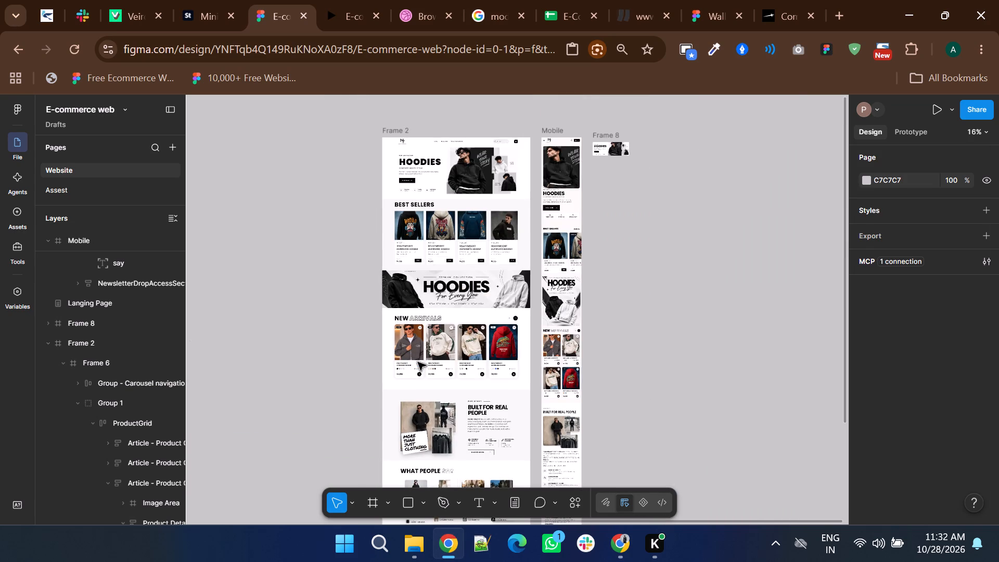
scroll(418, 362, down, 2)
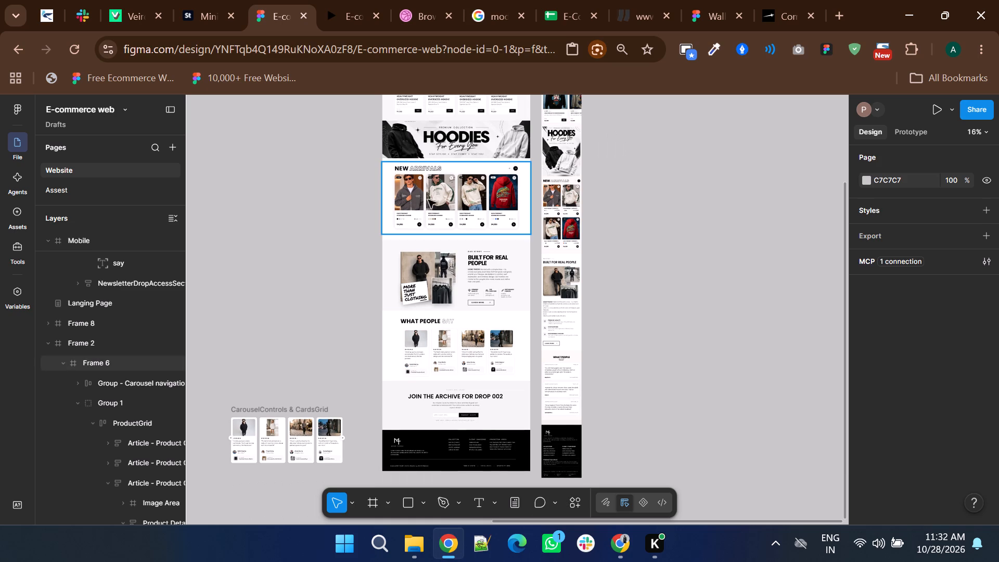
ctrl+scroll(417, 170, up, 5)
ctrl+click(446, 170)
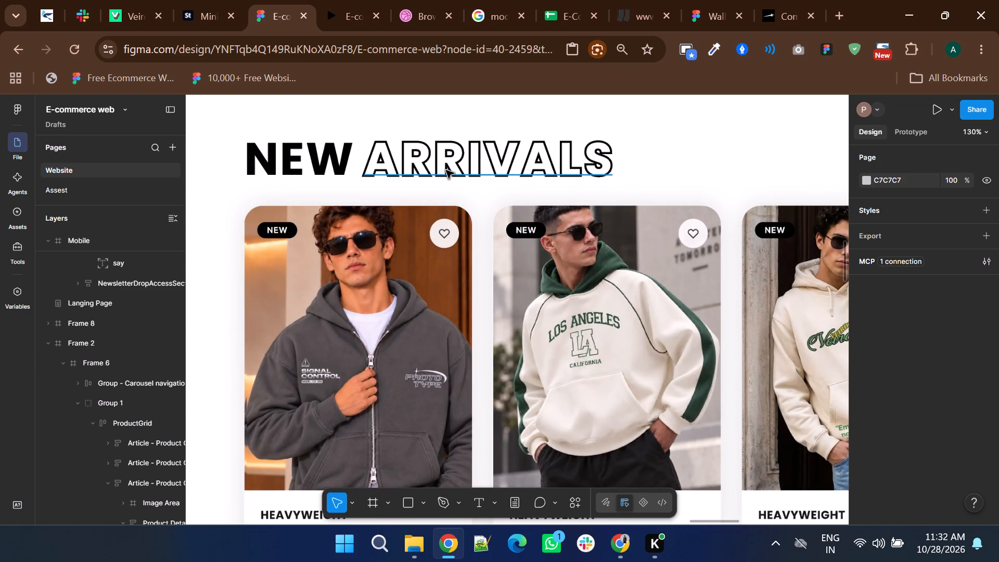
scroll(959, 386, down, 4)
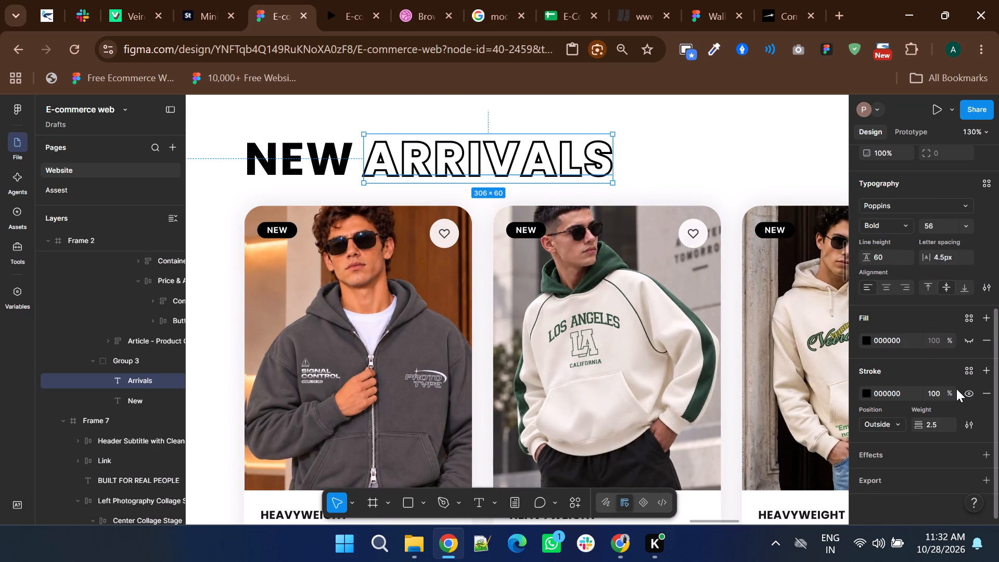
Set the outside stroke weight of the desktop frame's outlined "SAY" heading text to 2.5.
ctrl+scroll(581, 288, down, 1)
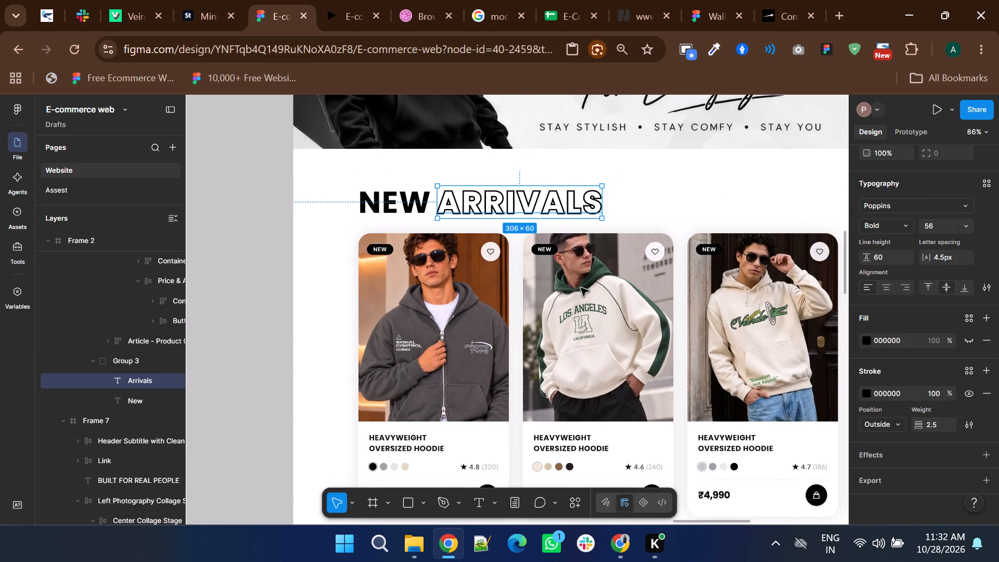
scroll(581, 288, down, 7)
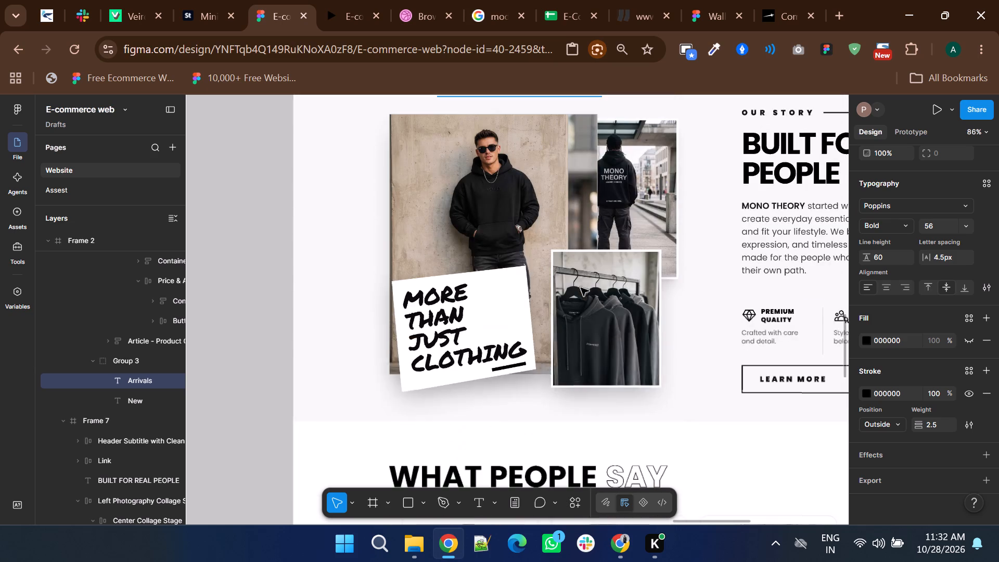
ctrl+scroll(555, 325, down, 3)
ctrl+click(575, 367)
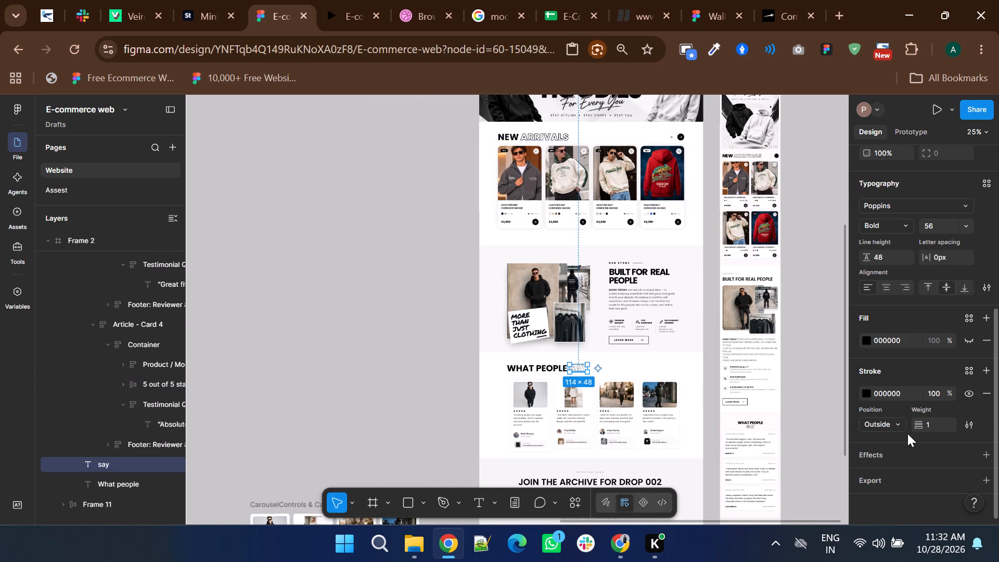
click(936, 423)
key(Up)
click(936, 423)
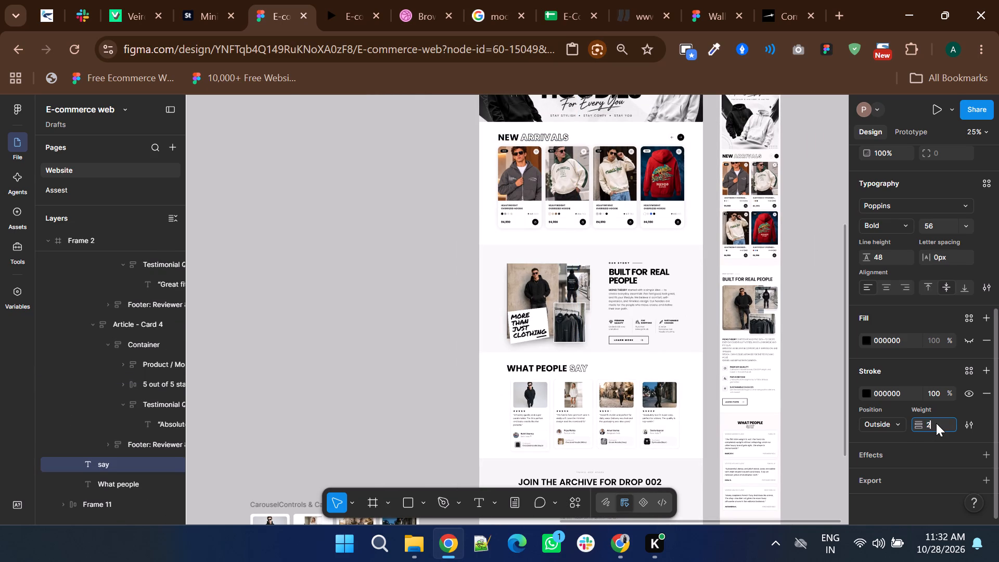
text(.5)
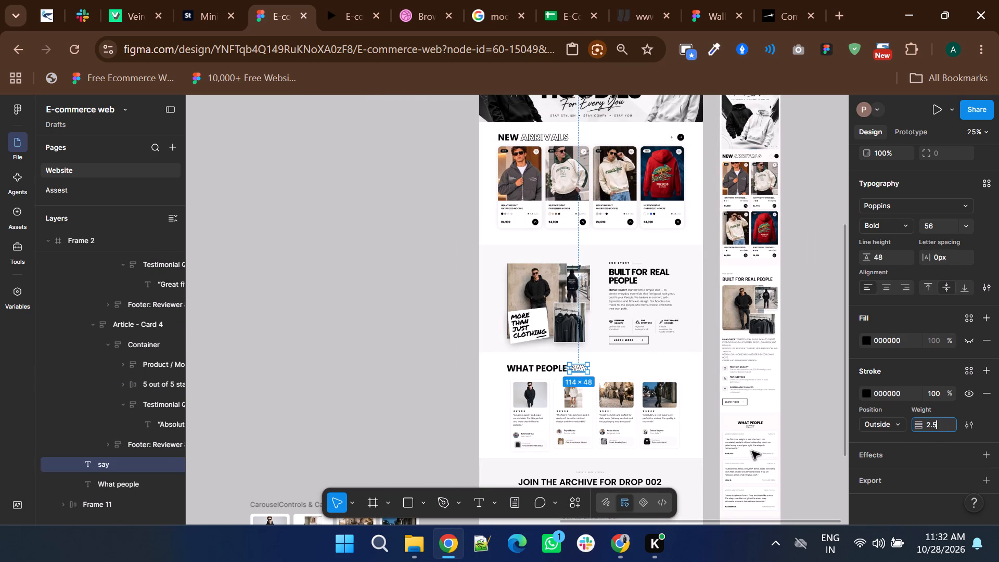
click(476, 384)
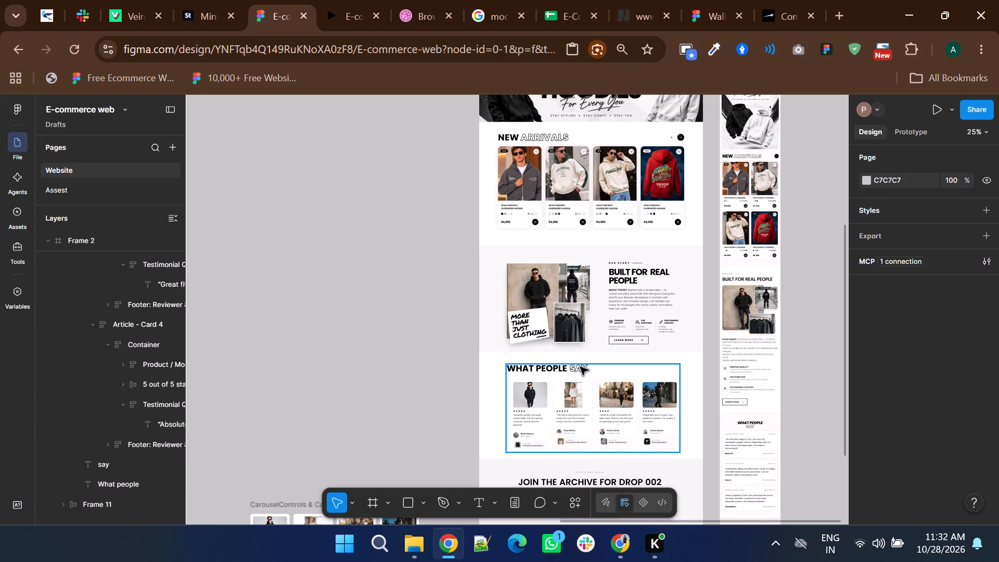
Set the letter spacing of the desktop frame's outlined "SAY" heading text to 2 px.
click(580, 367)
ctrl+click(580, 367)
ctrl+click(578, 372)
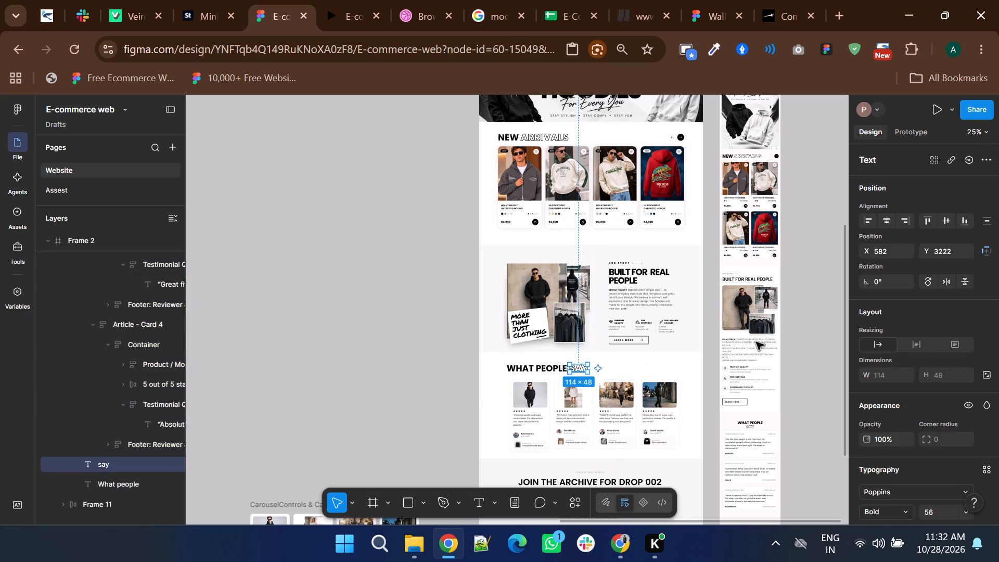
scroll(947, 419, down, 2)
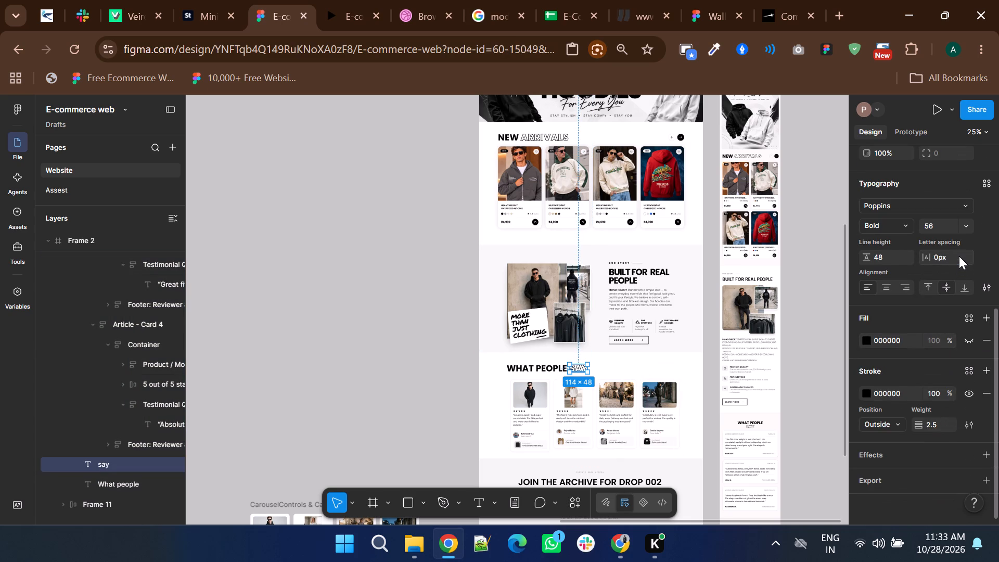
click(959, 256)
key(Down)
key(Down)
key(Down)
key(Down)
key(Up)
key(Up)
key(Up)
key(Up)
key(Up)
key(Up)
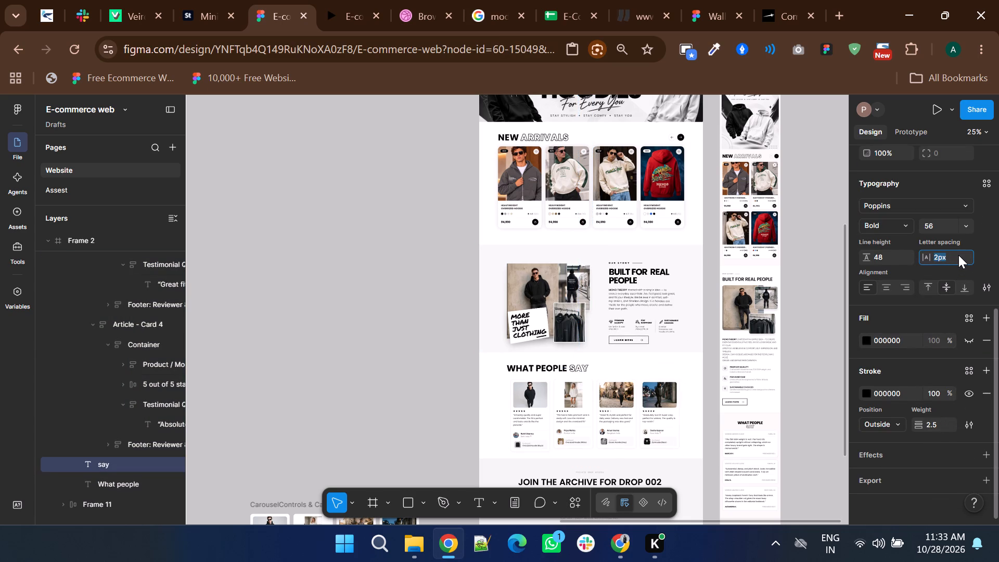
Set the letter spacing of the desktop frame's outlined "SAY" heading text to 4.5 px.
key(Up)
key(Up)
key(Up)
click(940, 254)
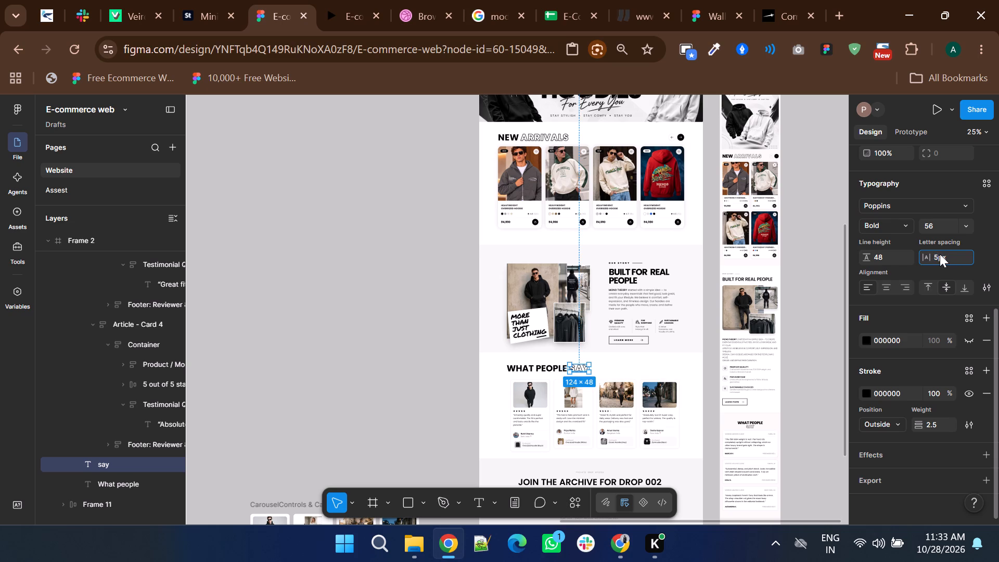
key(4)
key(period)
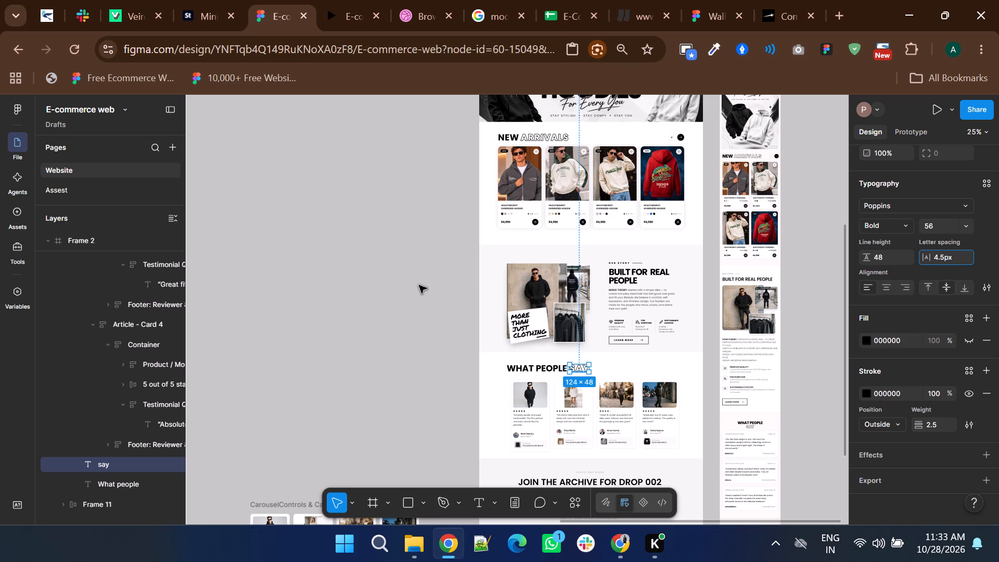
click(370, 276)
Get the mobile page copied from Stitch and paste it onto empty canvas beside the frames in the E-commerce web file.
ctrl+scroll(374, 329, down, 1)
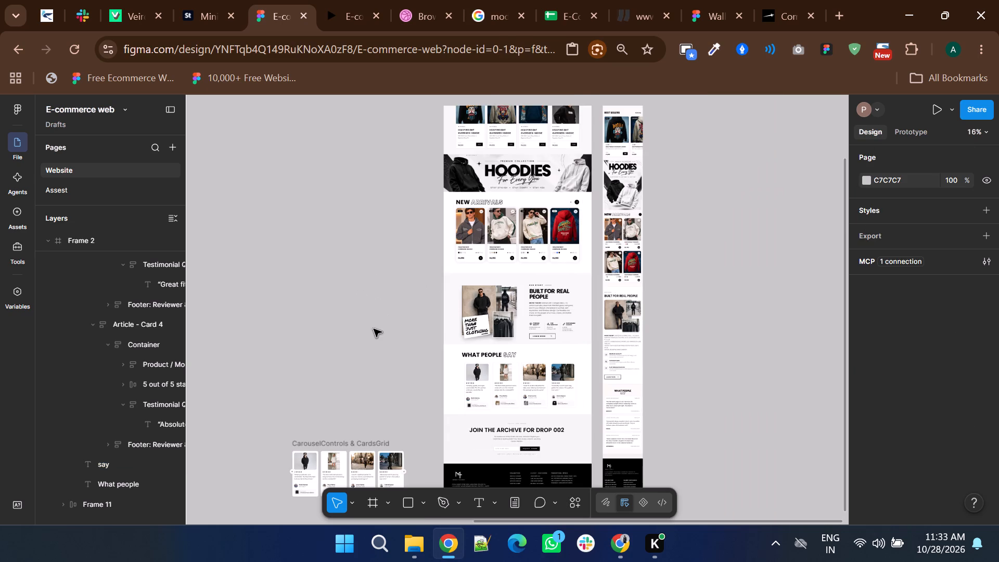
scroll(579, 357, down, 2)
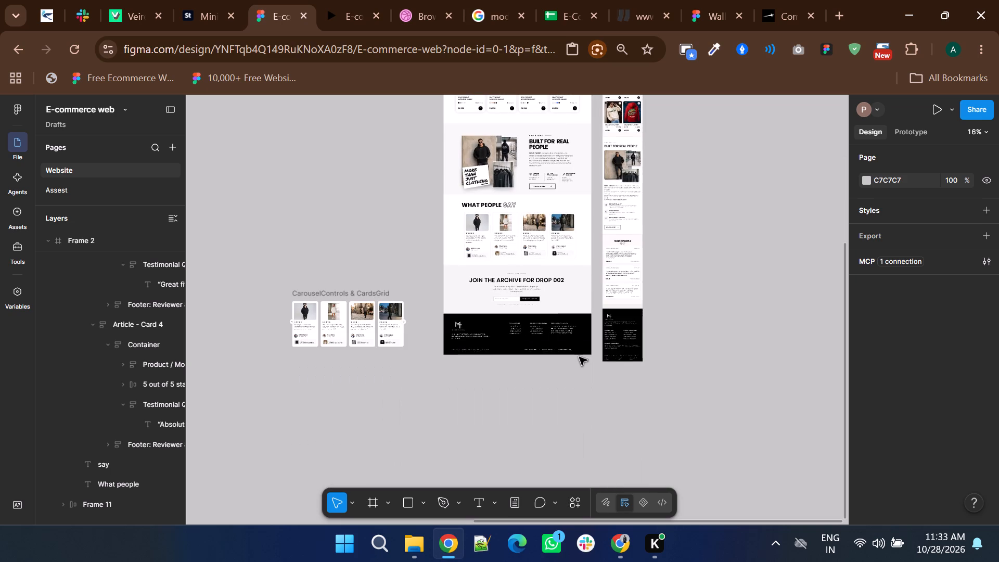
scroll(579, 357, up, 1)
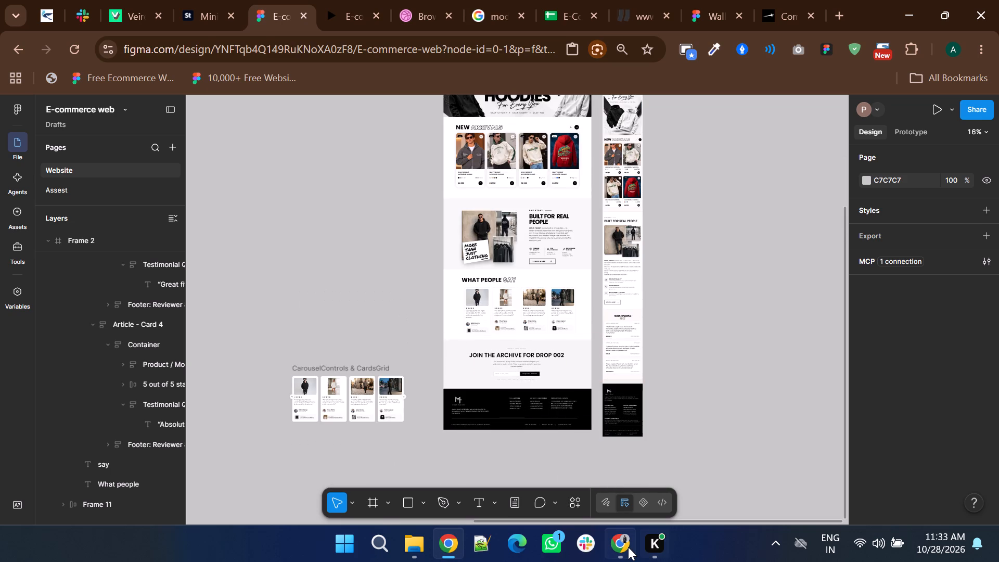
click(628, 547)
click(823, 463)
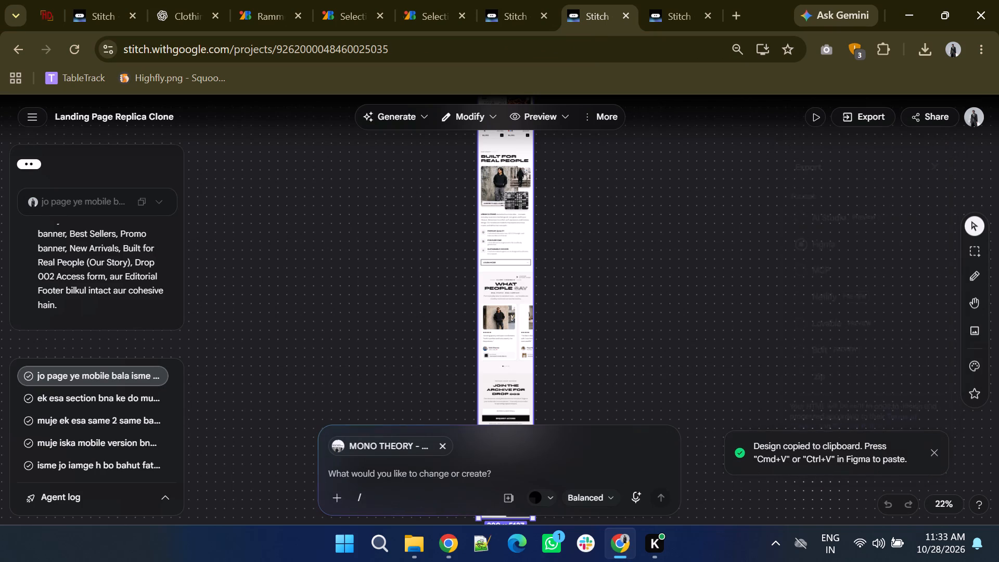
click(439, 547)
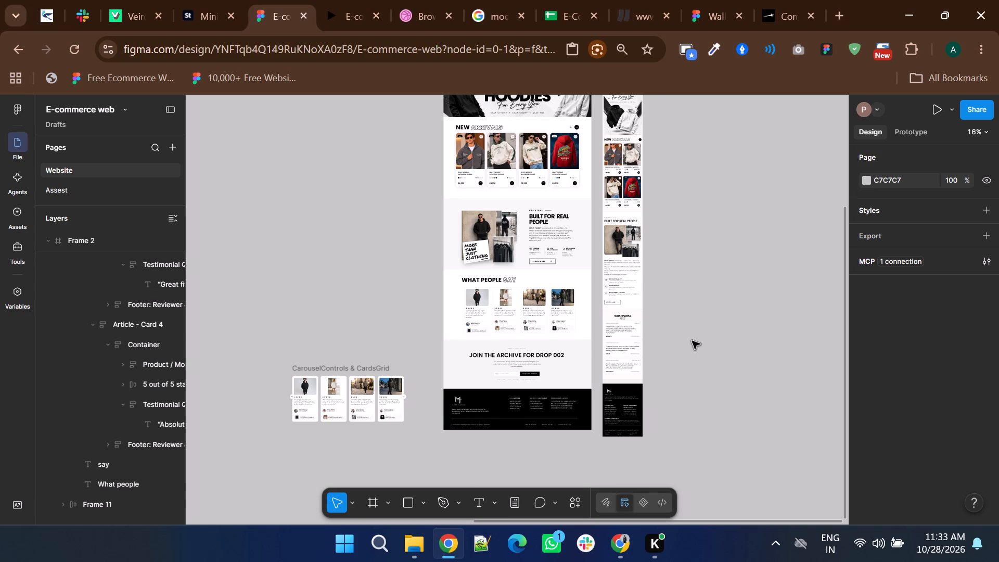
ctrl+scroll(693, 339, down, 1)
shift+scroll(693, 339, down, 3)
scroll(571, 347, up, 1)
right_click(578, 251)
click(596, 262)
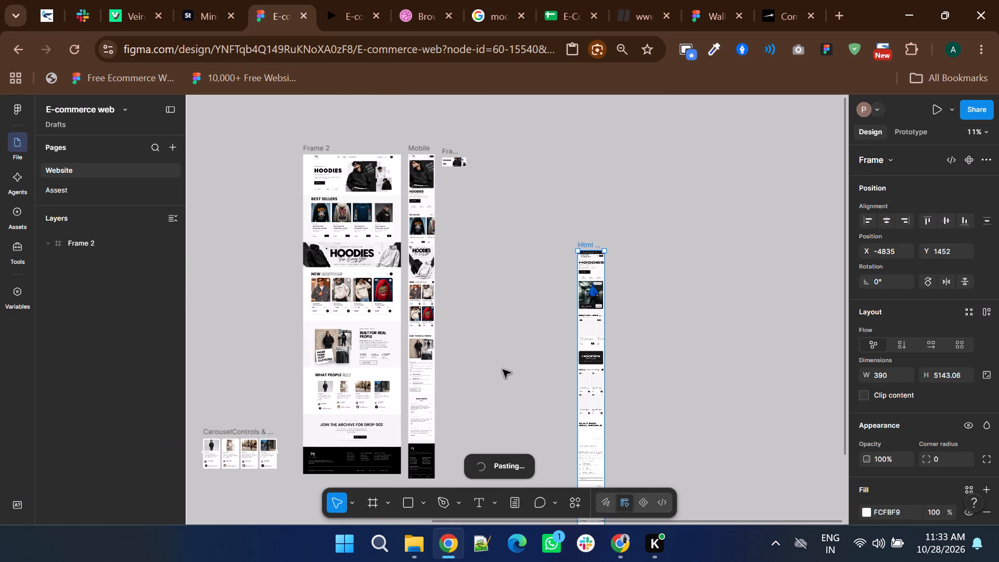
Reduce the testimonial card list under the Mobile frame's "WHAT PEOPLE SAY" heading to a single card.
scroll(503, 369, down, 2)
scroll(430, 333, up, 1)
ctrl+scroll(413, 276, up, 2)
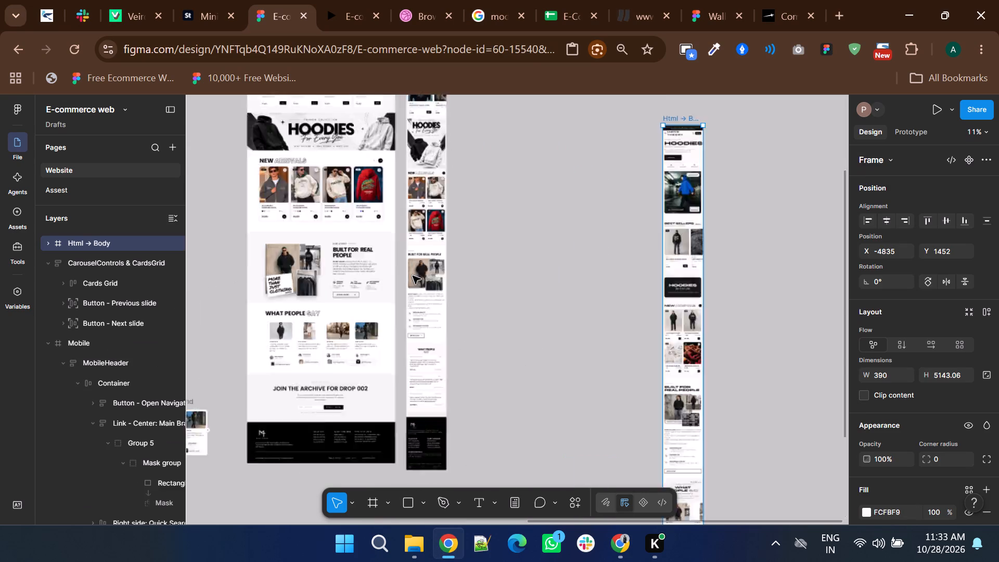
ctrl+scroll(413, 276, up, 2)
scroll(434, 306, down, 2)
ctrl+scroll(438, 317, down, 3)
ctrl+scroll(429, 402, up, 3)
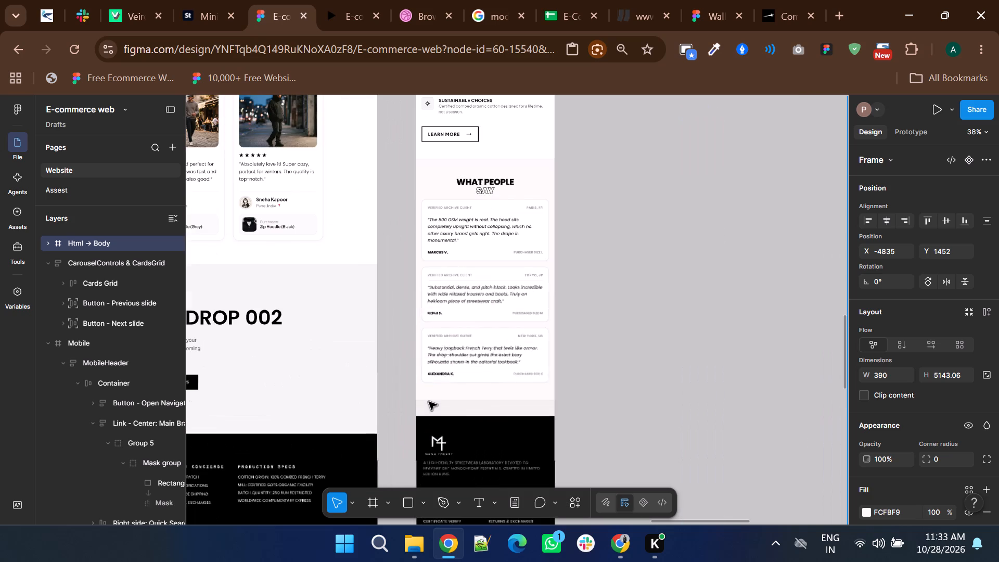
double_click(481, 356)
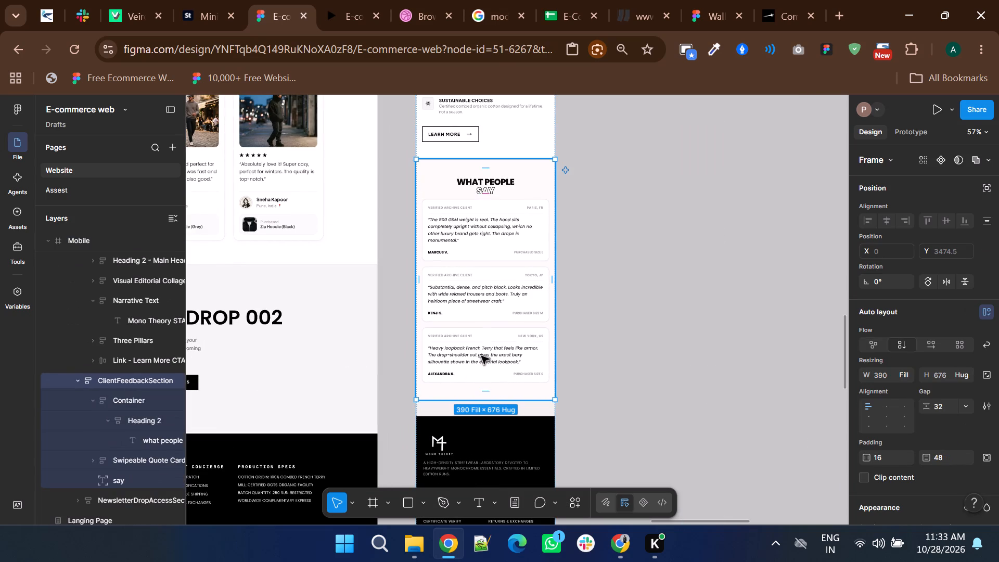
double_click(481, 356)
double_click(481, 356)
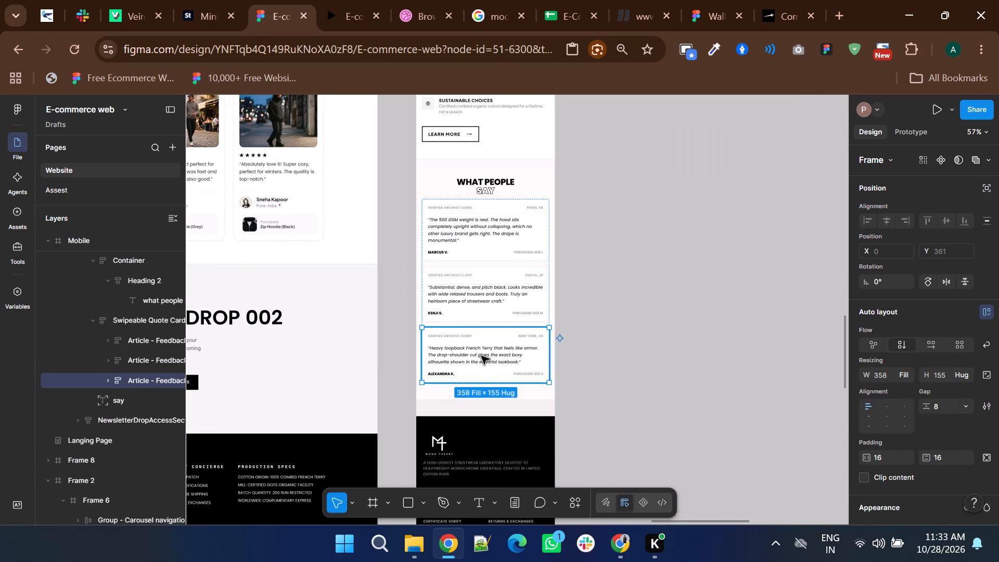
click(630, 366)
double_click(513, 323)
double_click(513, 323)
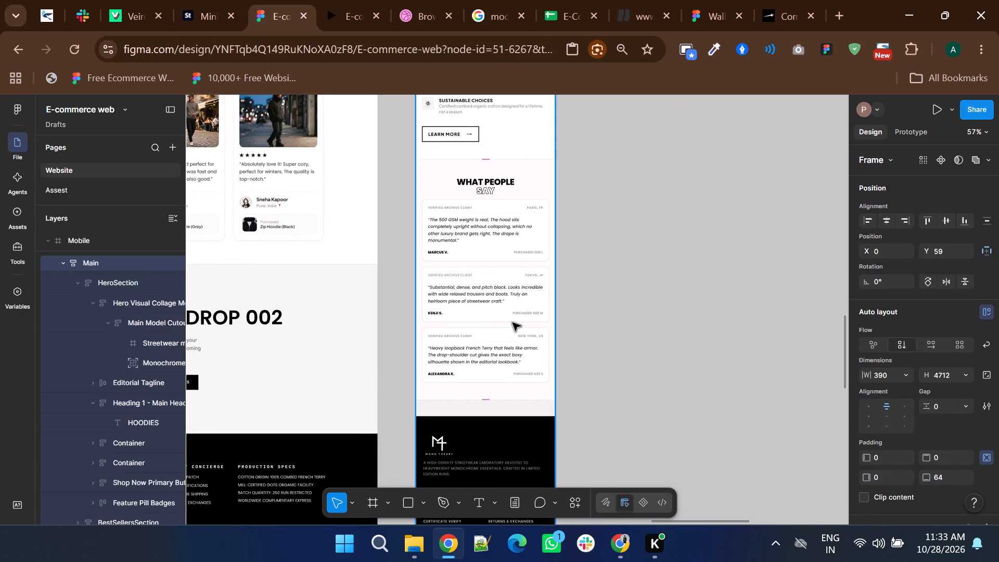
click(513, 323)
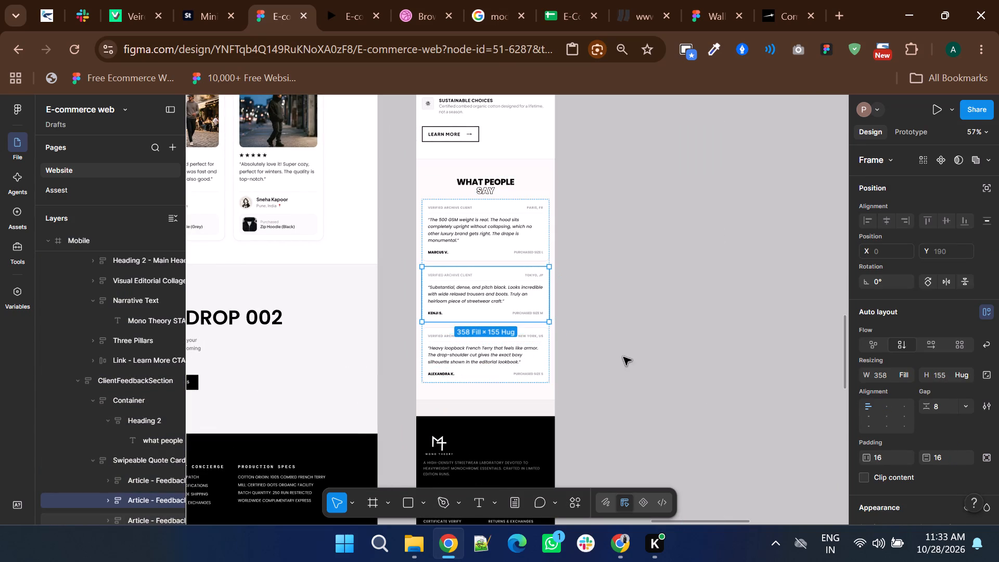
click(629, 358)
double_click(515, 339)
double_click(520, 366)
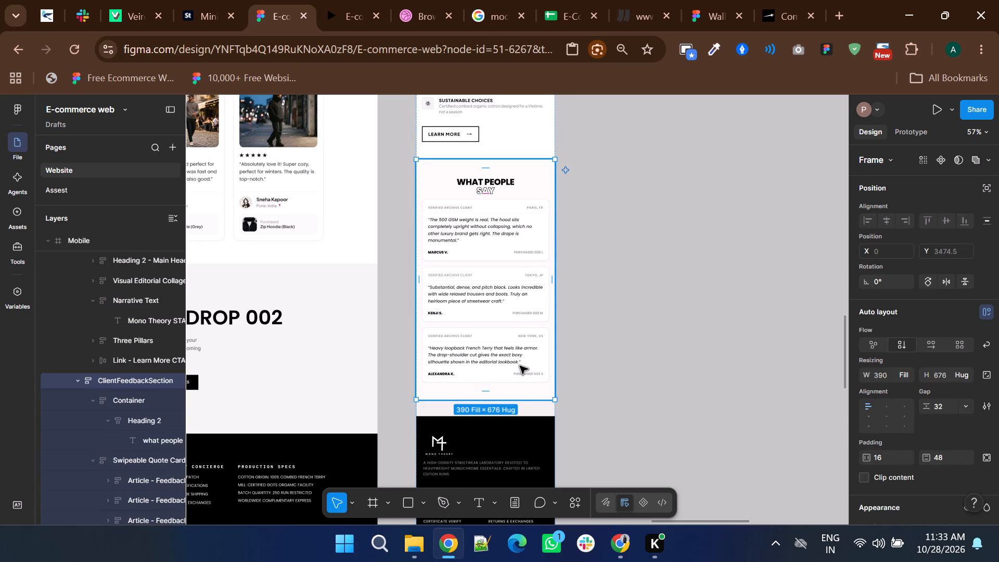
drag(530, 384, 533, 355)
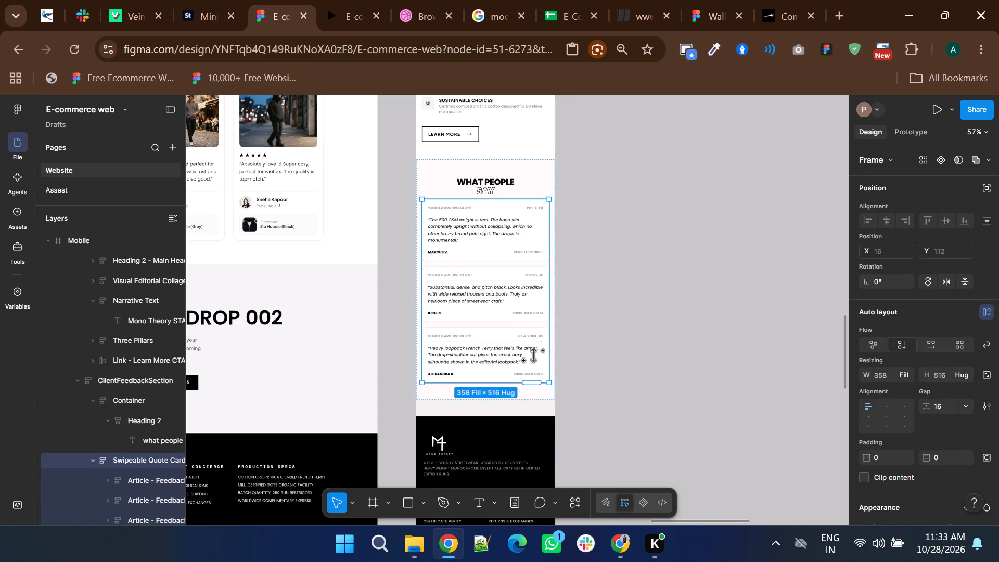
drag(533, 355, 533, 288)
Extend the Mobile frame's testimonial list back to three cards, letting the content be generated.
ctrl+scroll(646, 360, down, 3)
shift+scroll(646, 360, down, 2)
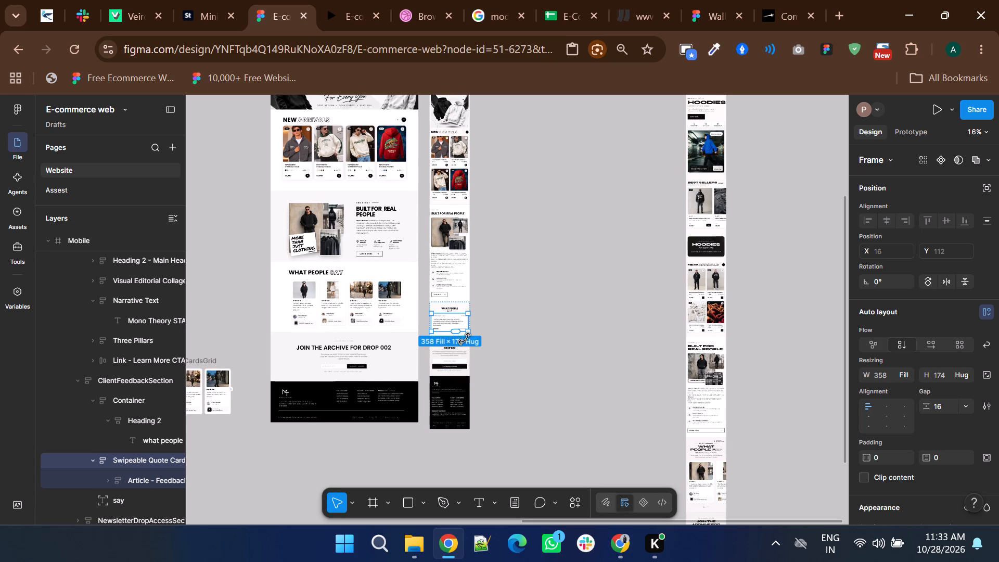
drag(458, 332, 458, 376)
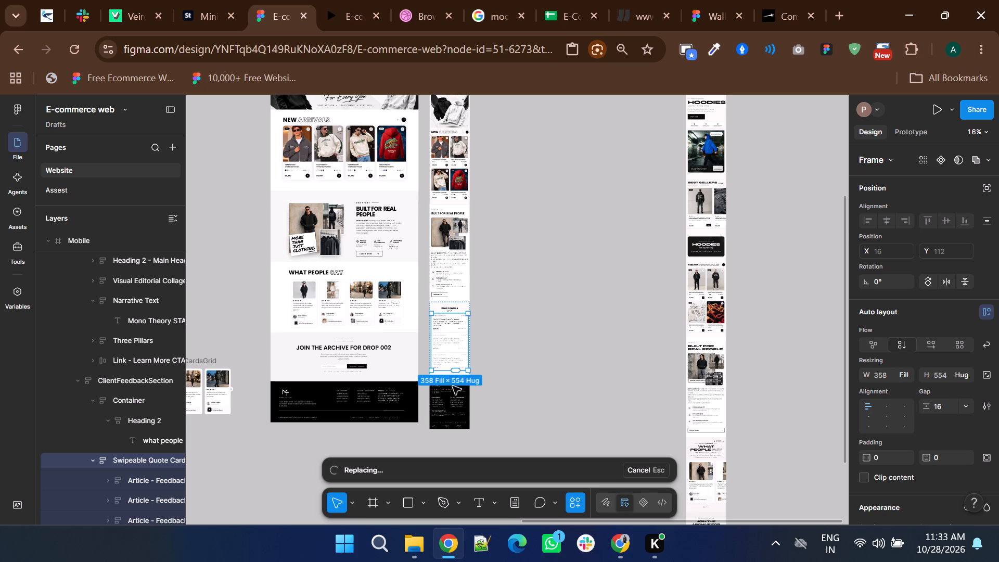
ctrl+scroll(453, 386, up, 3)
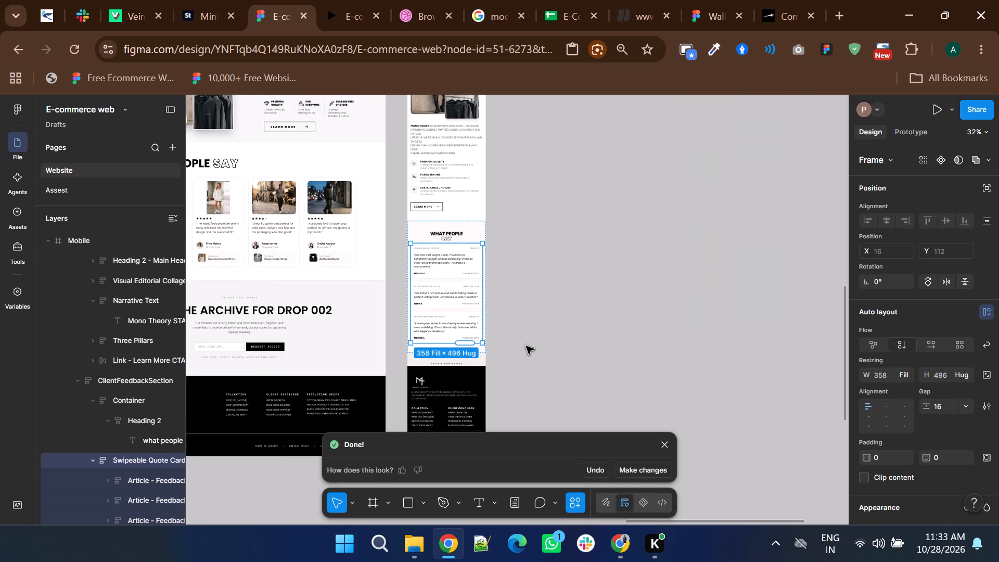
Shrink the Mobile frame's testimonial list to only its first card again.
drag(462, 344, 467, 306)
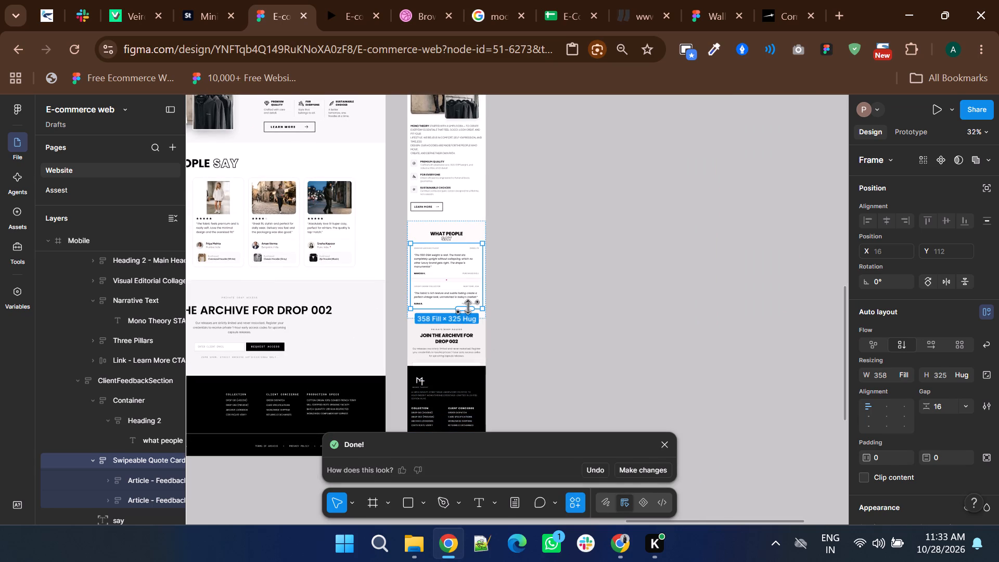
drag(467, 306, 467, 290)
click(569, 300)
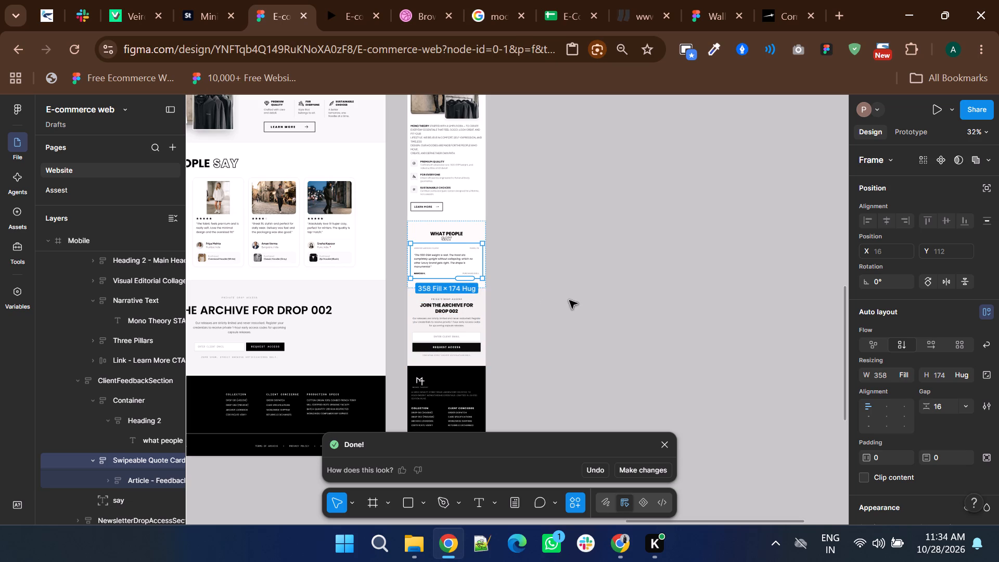
Copy the horizontal testimonial cards frame from the pasted Stitch page and replace the Mobile frame's testimonial list with it.
scroll(569, 300, down, 1)
ctrl+scroll(569, 300, down, 2)
ctrl+scroll(514, 226, up, 3)
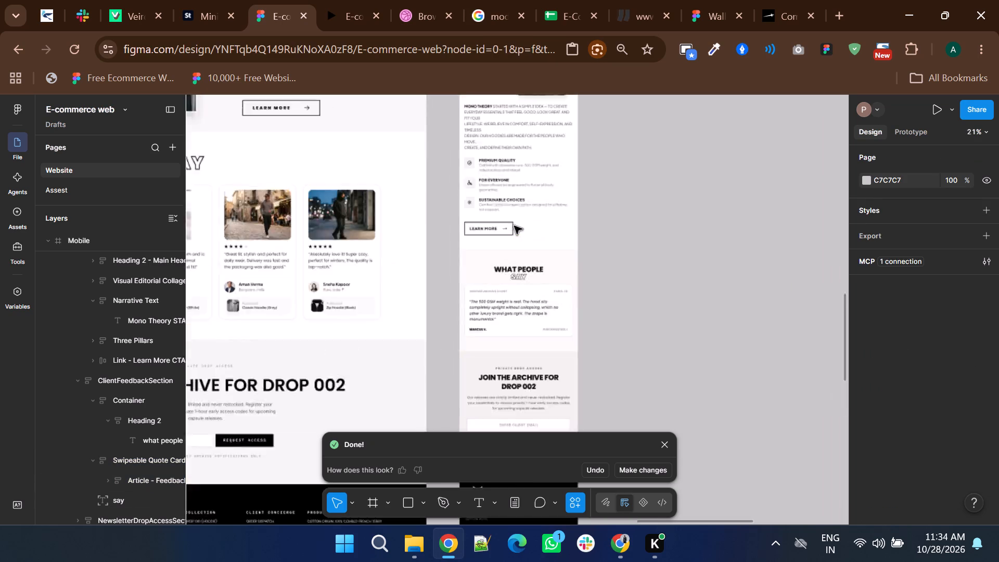
ctrl+scroll(514, 226, up, 1)
ctrl+scroll(472, 273, down, 4)
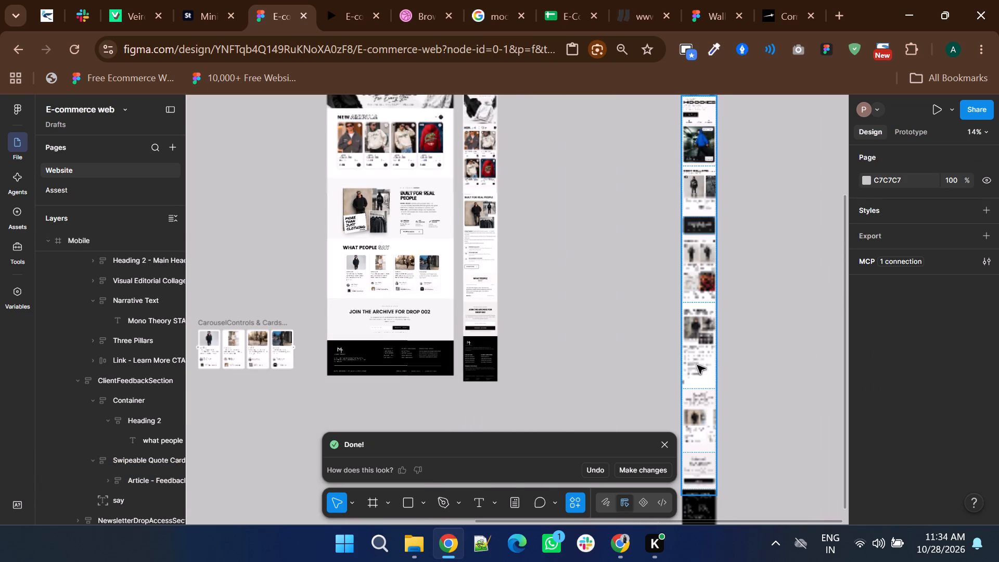
triple_click(690, 420)
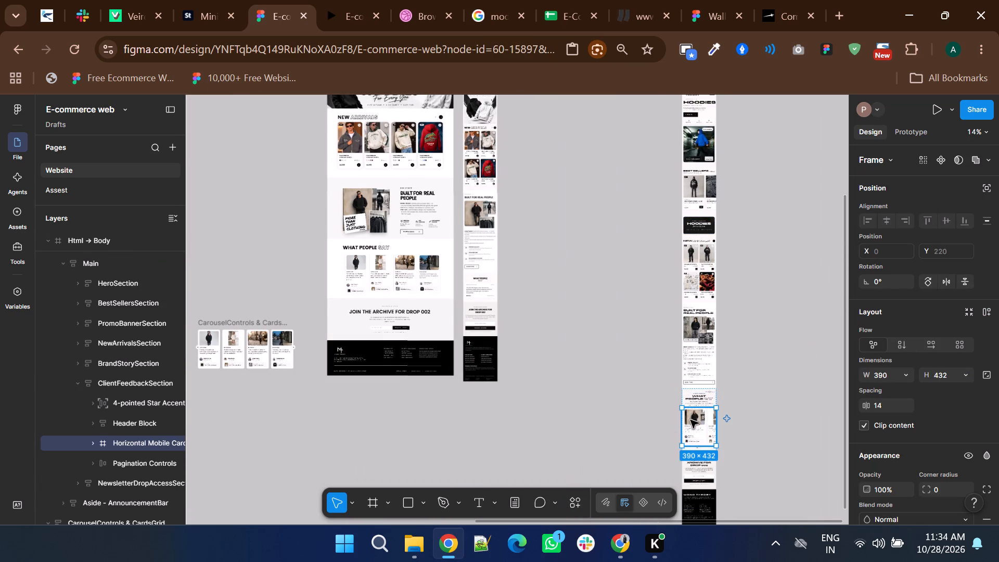
ctrl+scroll(693, 424, up, 3)
right_click(693, 401)
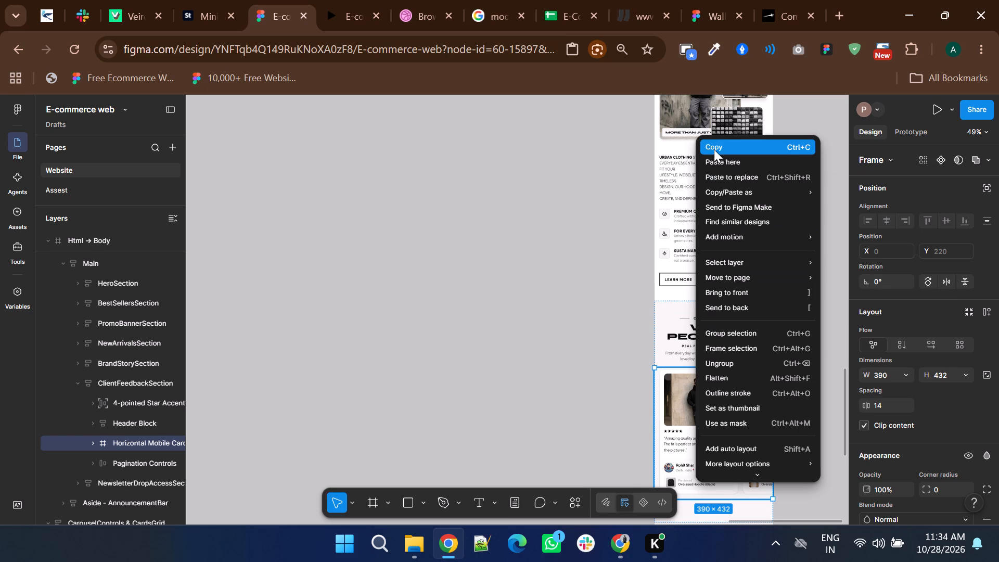
click(714, 149)
ctrl+scroll(769, 296, down, 3)
ctrl+scroll(532, 182, up, 4)
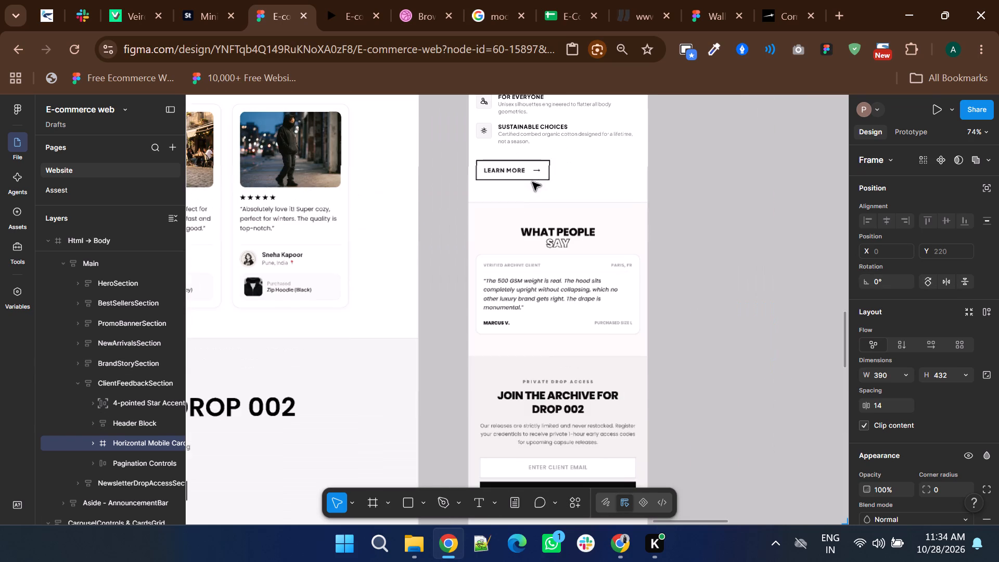
triple_click(530, 283)
right_click(530, 292)
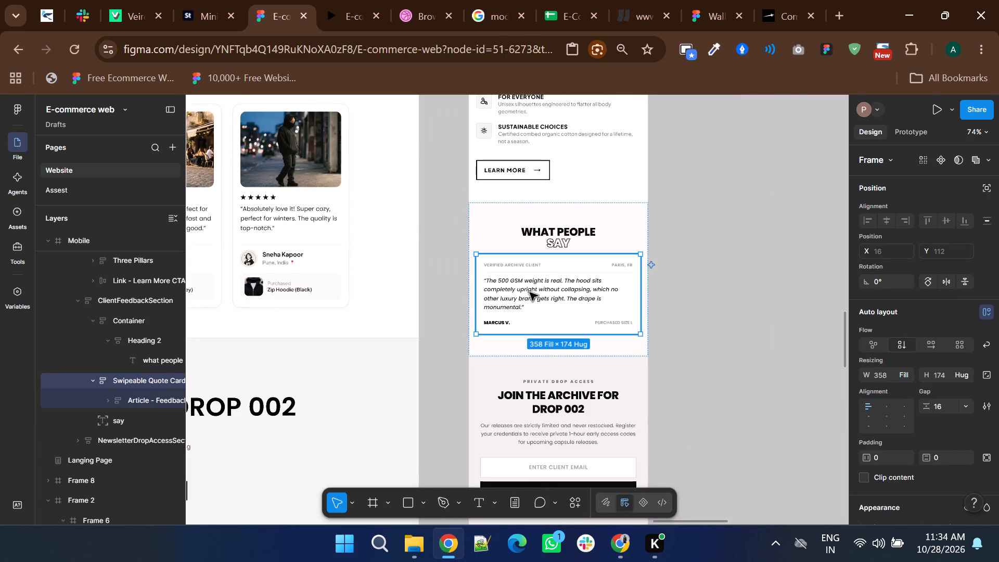
click(559, 180)
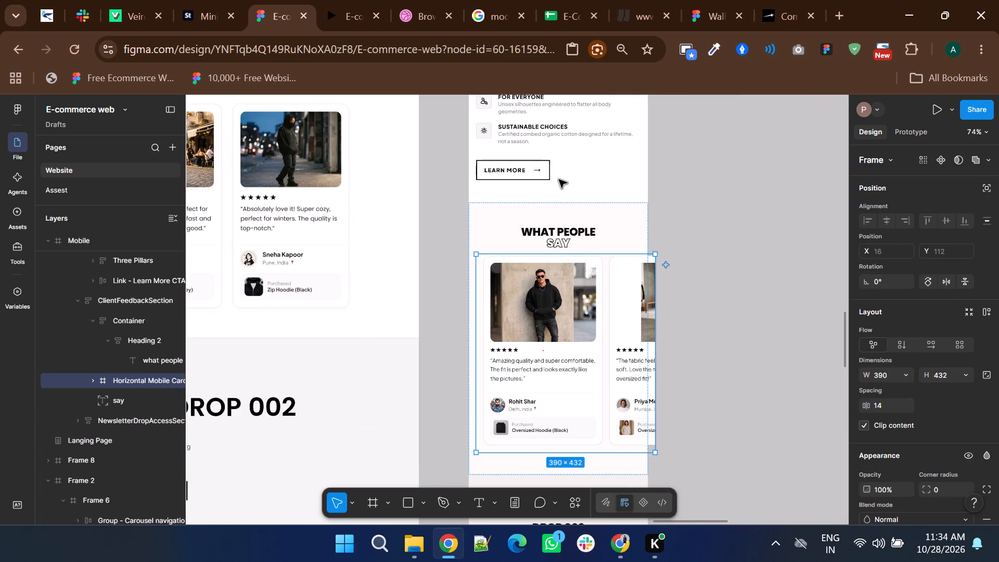
click(704, 227)
Move the black footer out of the Mobile frame onto the empty canvas beside it.
ctrl+scroll(704, 227, down, 2)
shift+scroll(704, 227, down, 2)
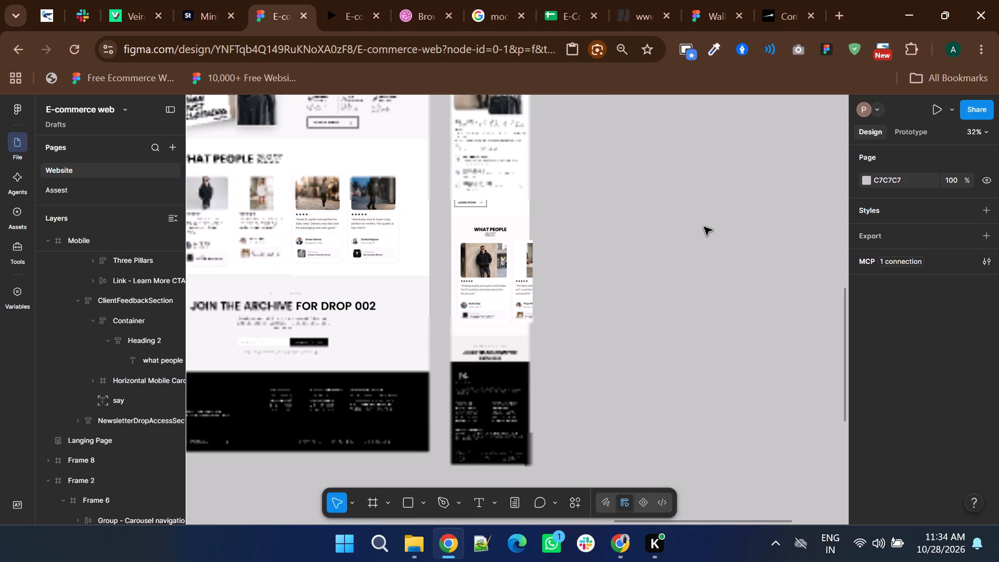
ctrl+click(453, 335)
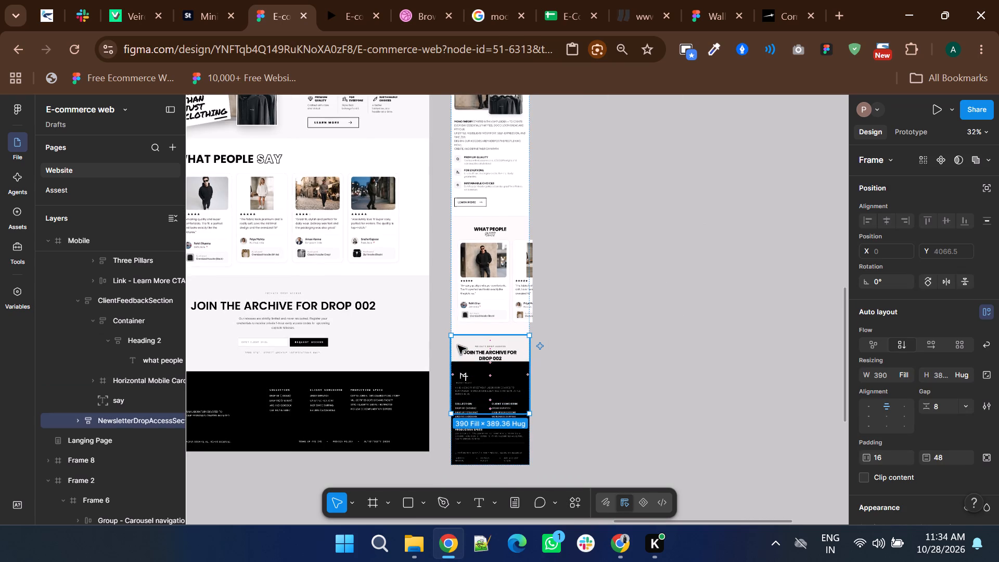
scroll(458, 346, down, 1)
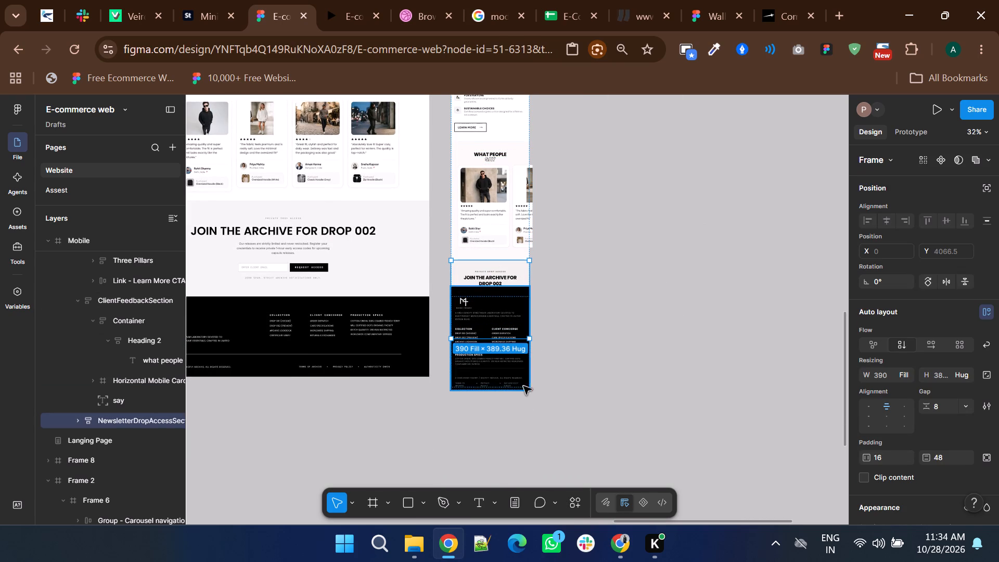
click(496, 364)
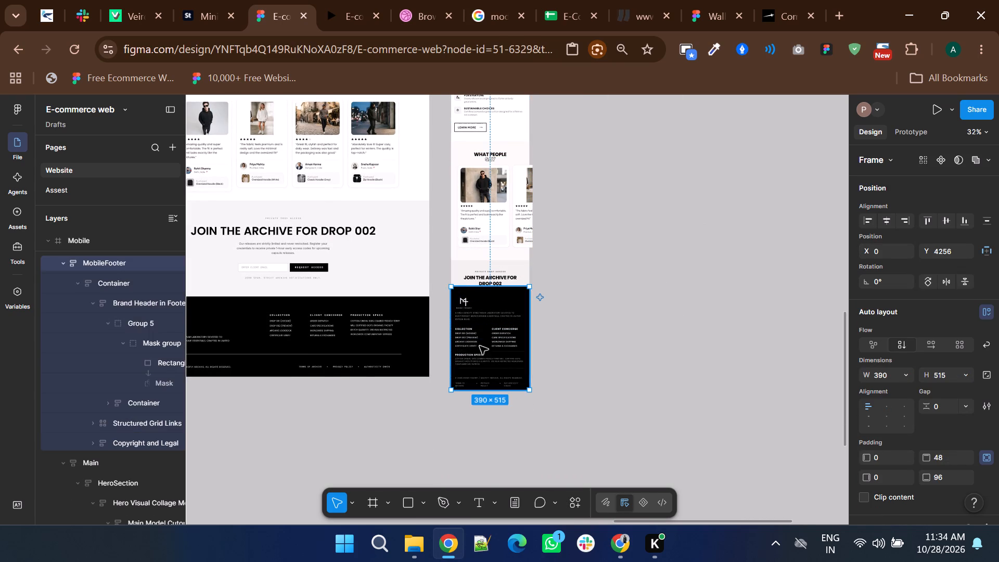
drag(480, 346, 595, 350)
Extend the Mobile frame downward to a height of about 5182.
ctrl+click(492, 363)
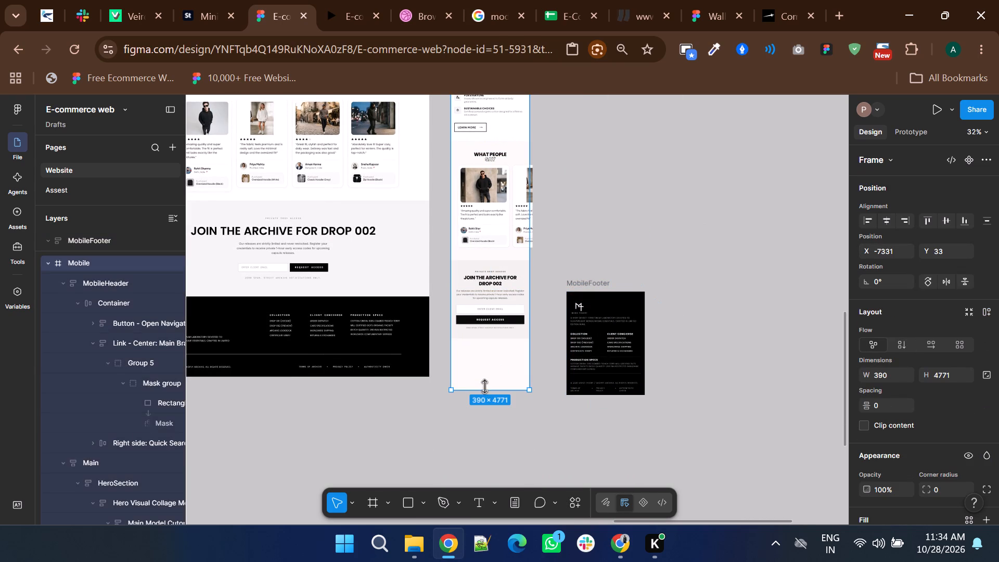
ctrl+drag(484, 386, 486, 472)
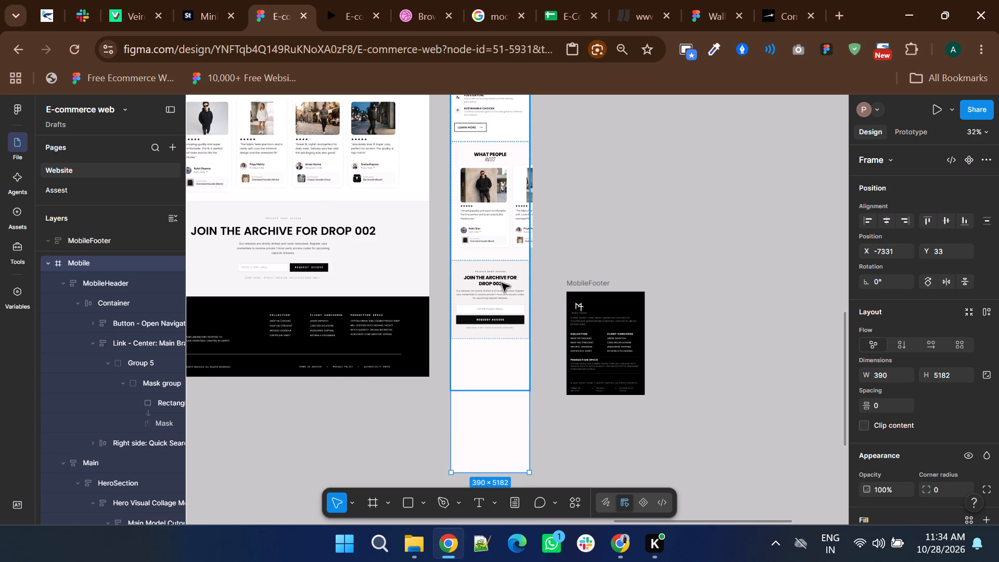
Extend the Main frame inside the Mobile frame downward to a height of about 5123.
click(498, 362)
drag(485, 390, 486, 428)
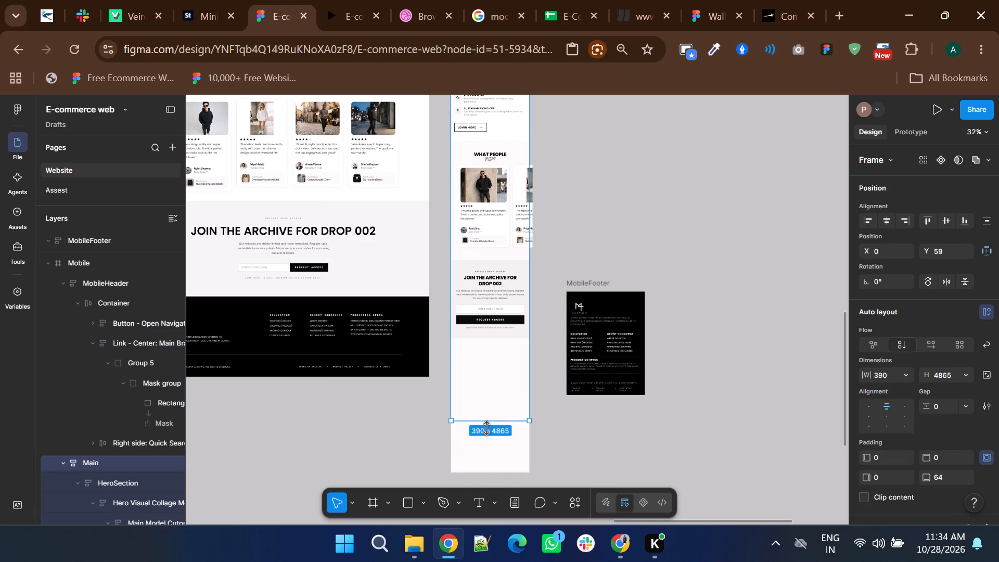
drag(486, 428, 487, 471)
Move the MobileFooter from the empty canvas back into the mobile page, directly below the newsletter section.
drag(583, 279, 570, 304)
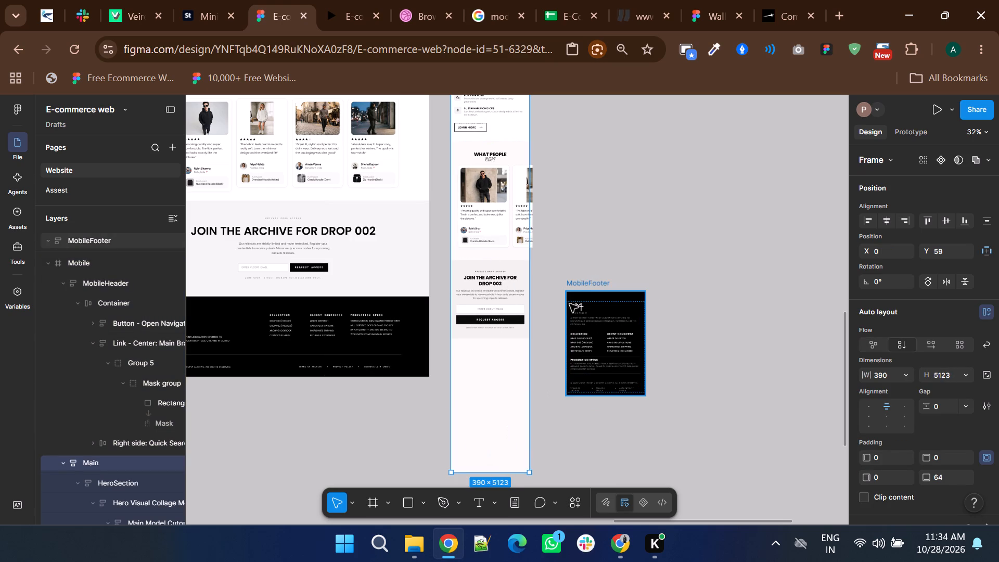
drag(570, 304, 470, 349)
Shorten the Main frame to a height of about 4971 and the Mobile frame to match, both ending at the footer's lower edge.
click(489, 469)
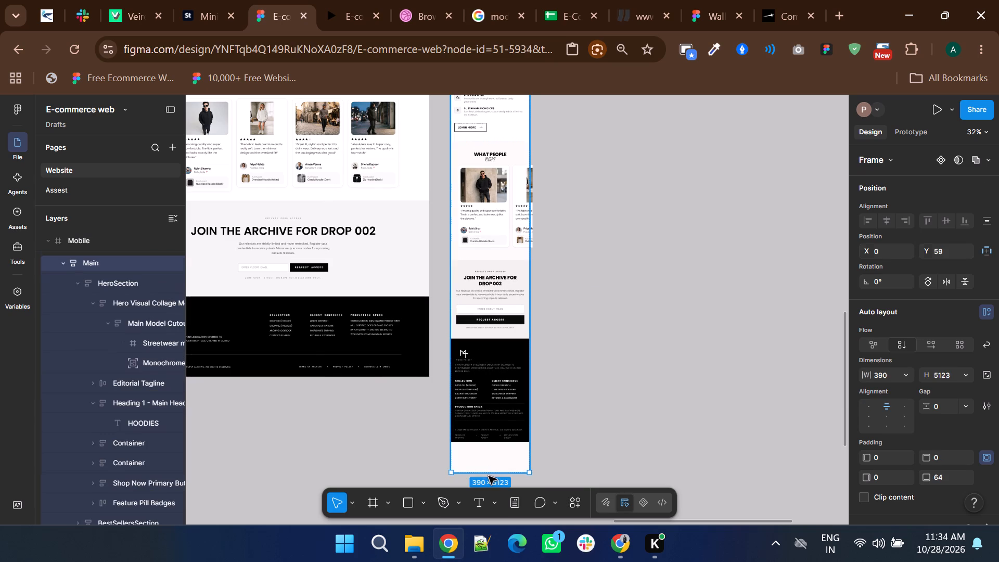
drag(489, 476, 494, 441)
click(489, 464)
ctrl+click(489, 461)
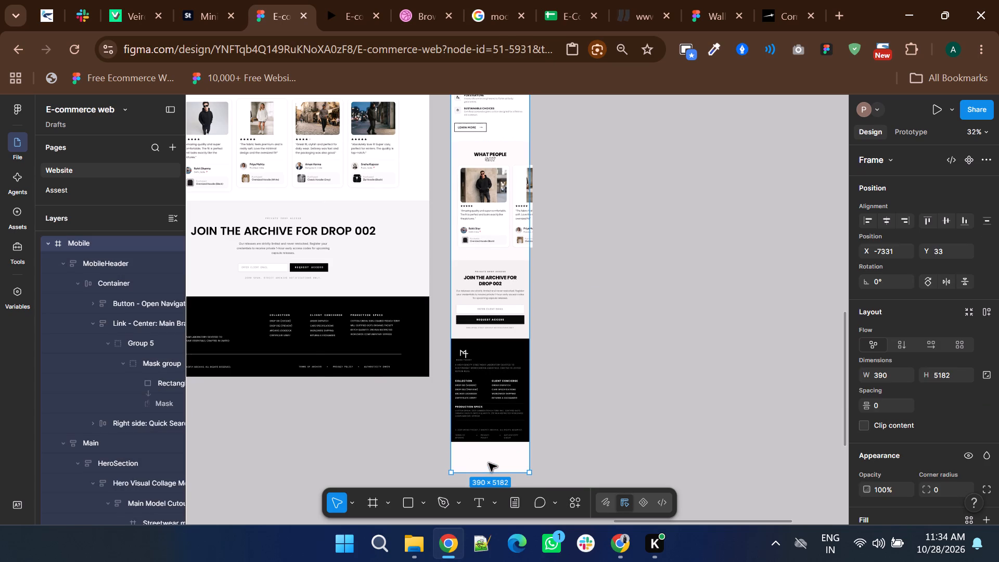
drag(486, 470, 490, 443)
click(681, 393)
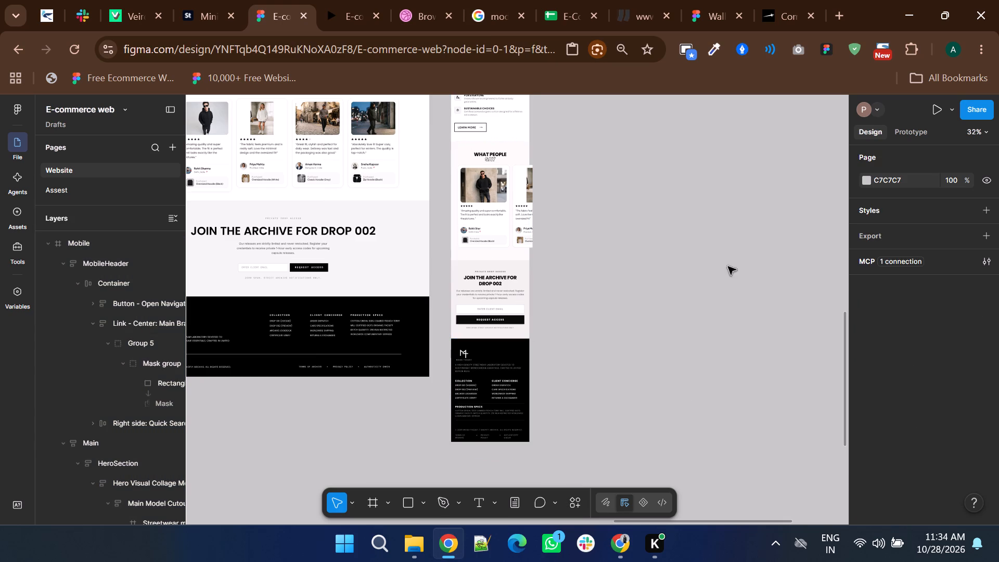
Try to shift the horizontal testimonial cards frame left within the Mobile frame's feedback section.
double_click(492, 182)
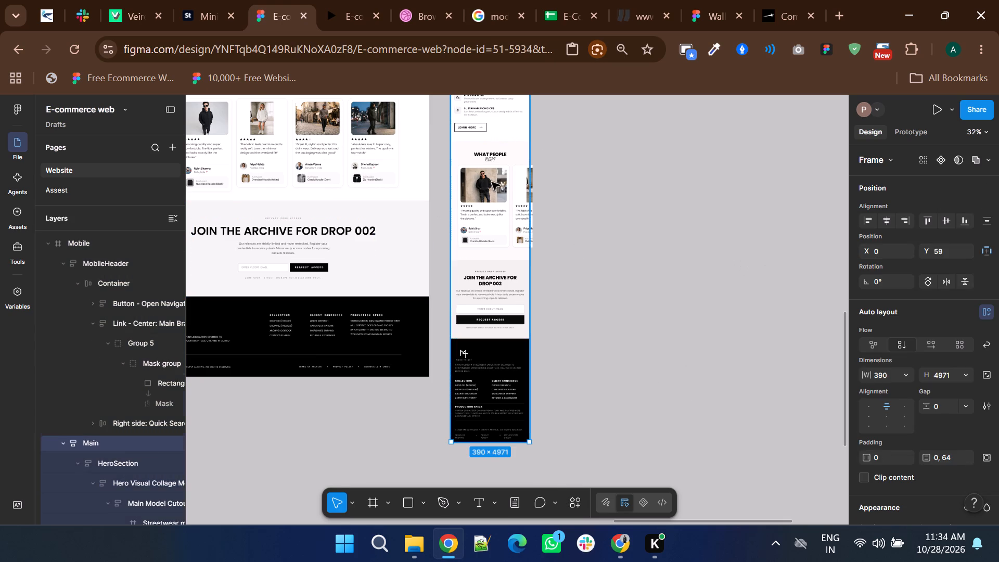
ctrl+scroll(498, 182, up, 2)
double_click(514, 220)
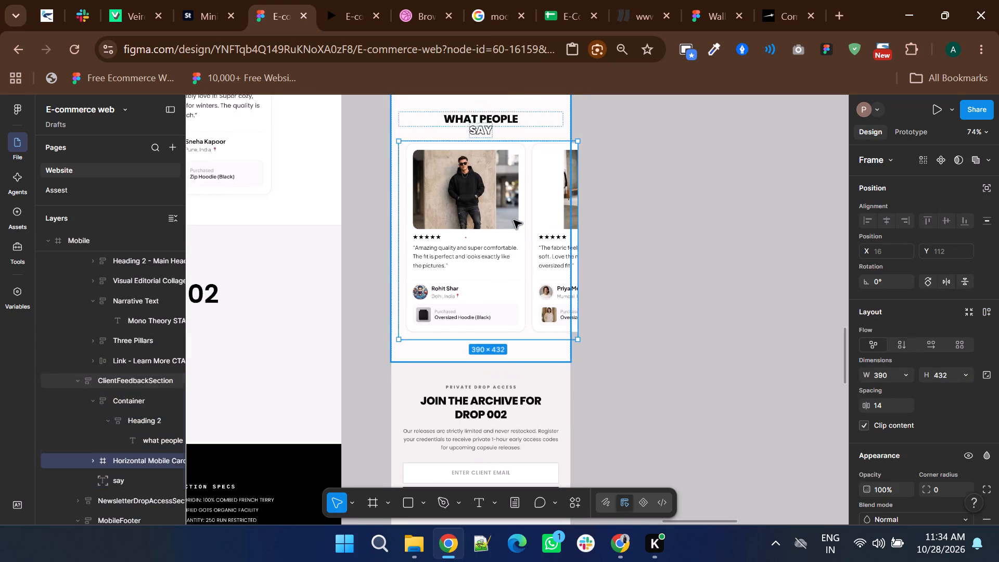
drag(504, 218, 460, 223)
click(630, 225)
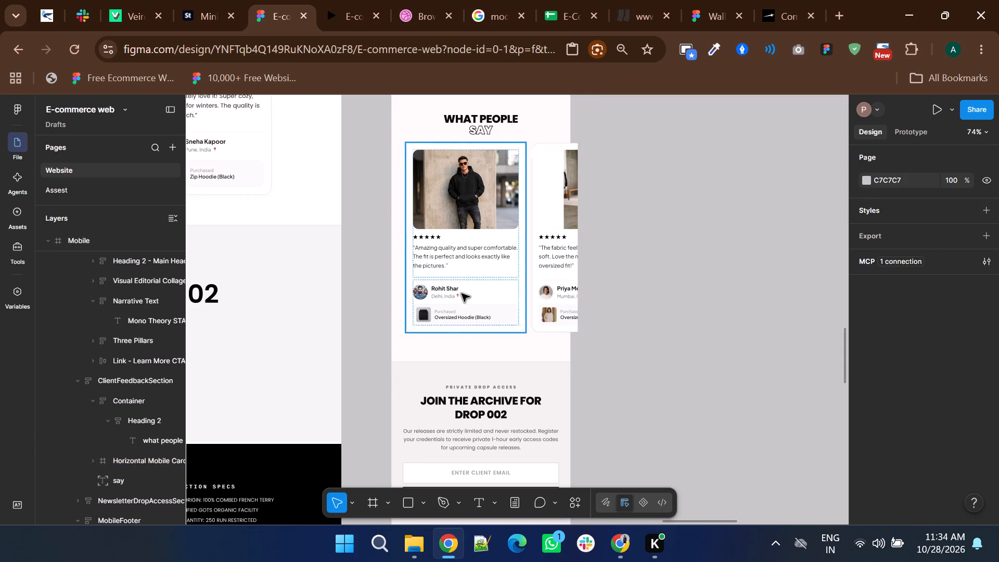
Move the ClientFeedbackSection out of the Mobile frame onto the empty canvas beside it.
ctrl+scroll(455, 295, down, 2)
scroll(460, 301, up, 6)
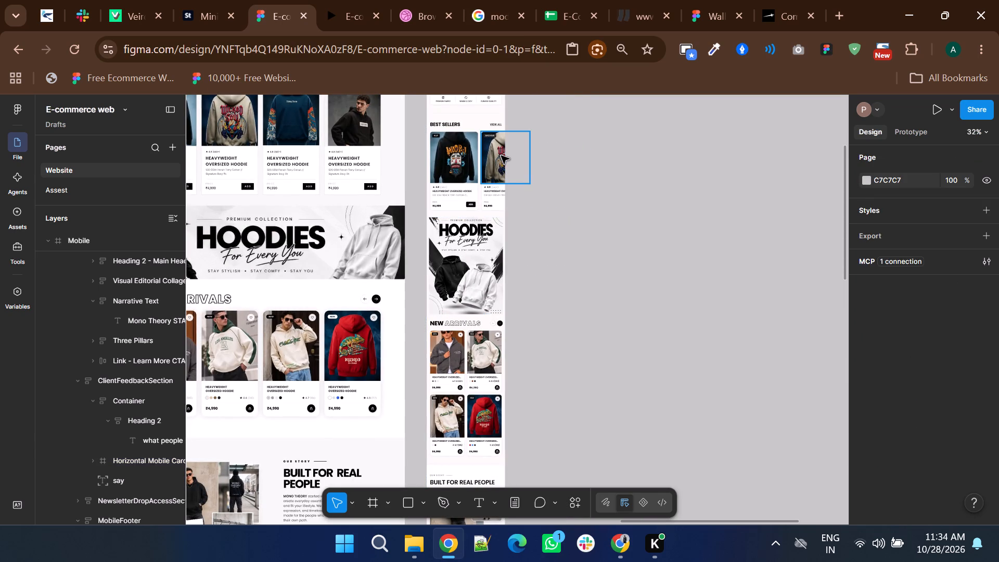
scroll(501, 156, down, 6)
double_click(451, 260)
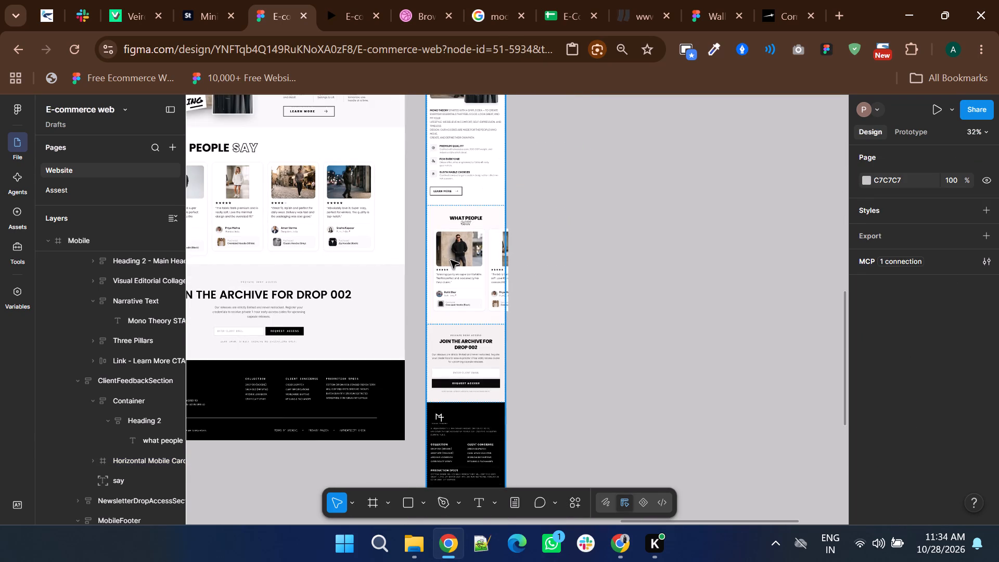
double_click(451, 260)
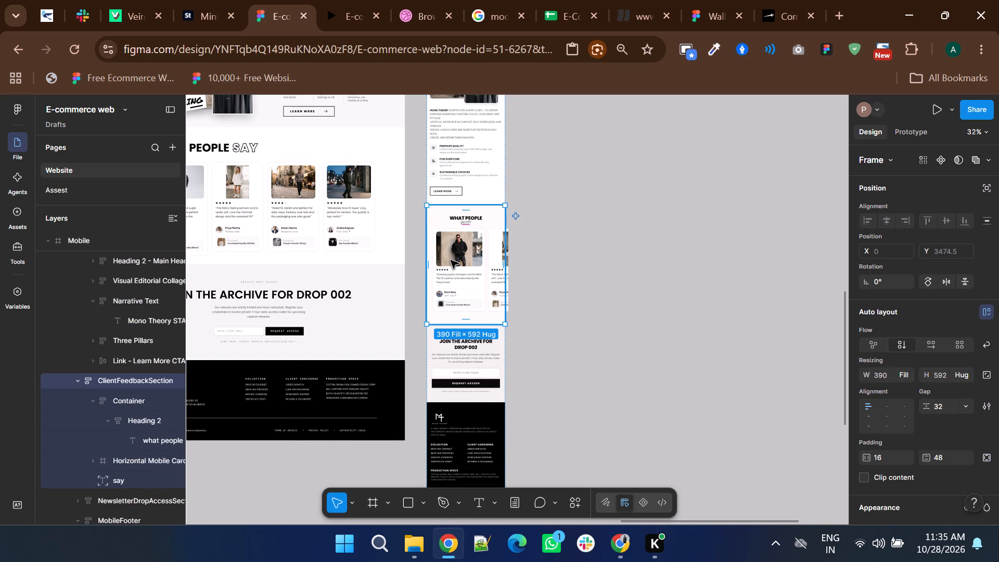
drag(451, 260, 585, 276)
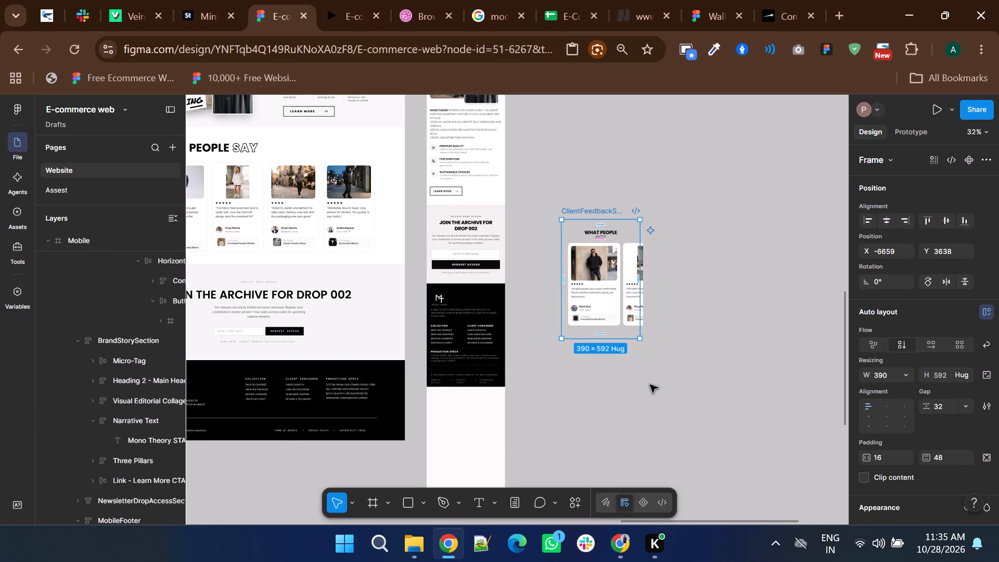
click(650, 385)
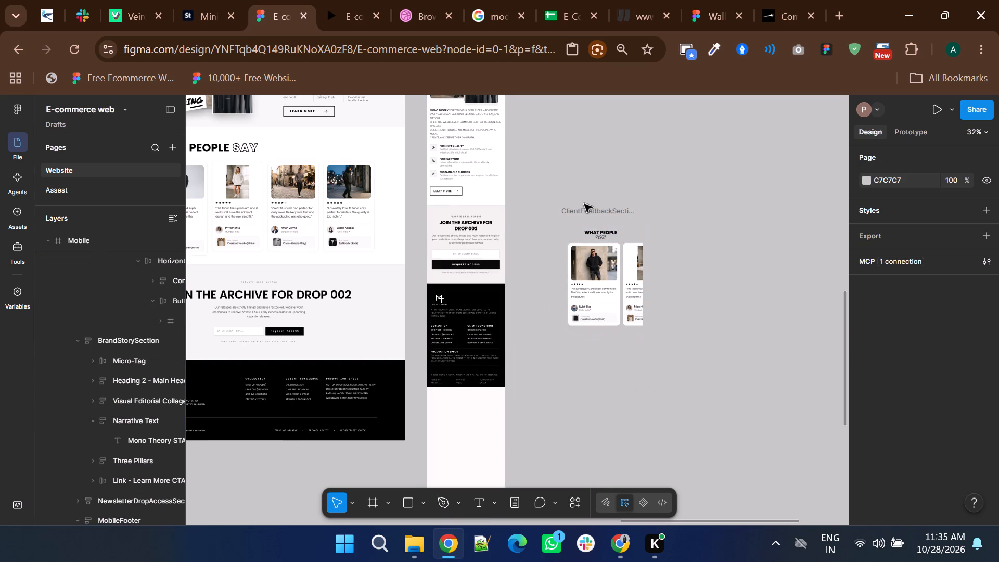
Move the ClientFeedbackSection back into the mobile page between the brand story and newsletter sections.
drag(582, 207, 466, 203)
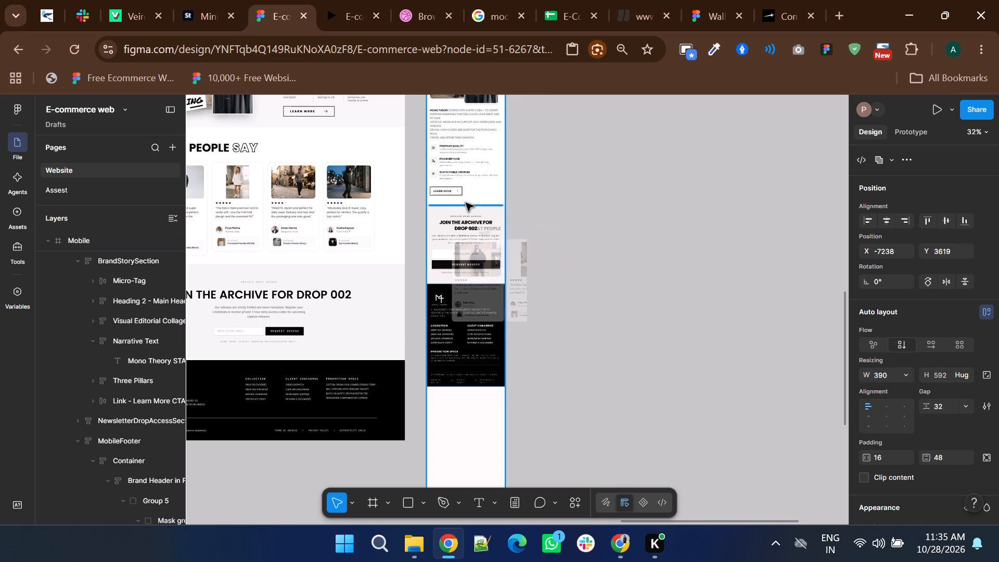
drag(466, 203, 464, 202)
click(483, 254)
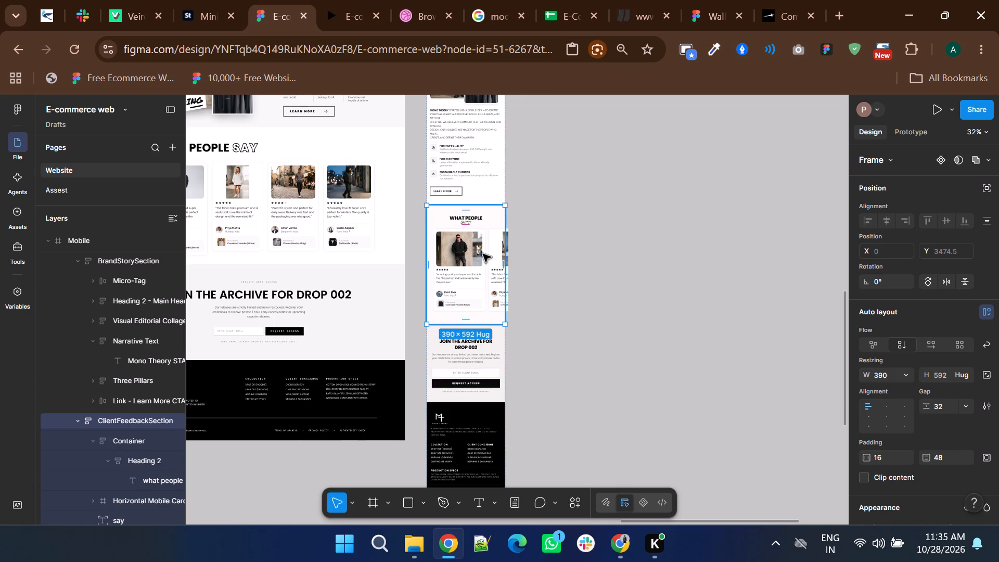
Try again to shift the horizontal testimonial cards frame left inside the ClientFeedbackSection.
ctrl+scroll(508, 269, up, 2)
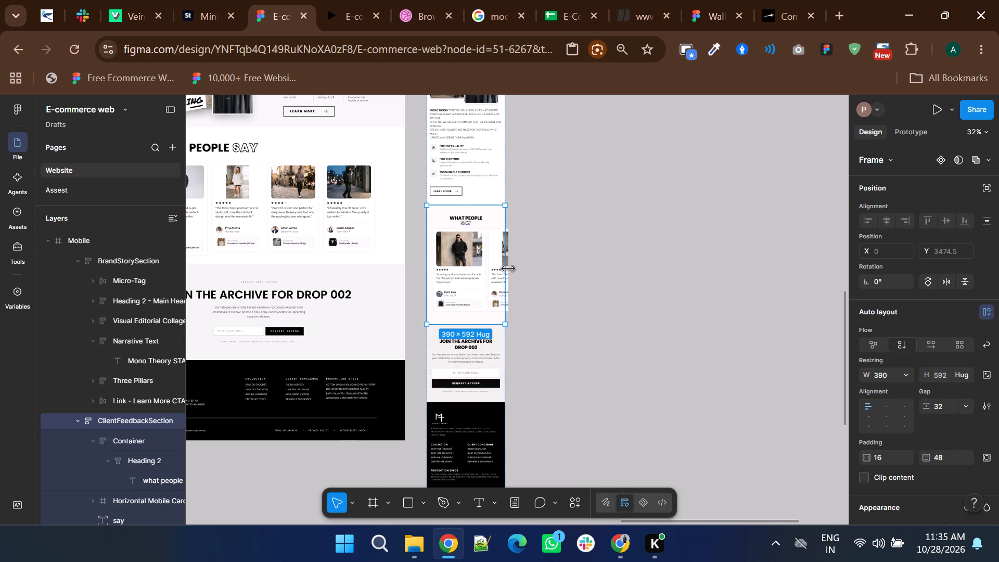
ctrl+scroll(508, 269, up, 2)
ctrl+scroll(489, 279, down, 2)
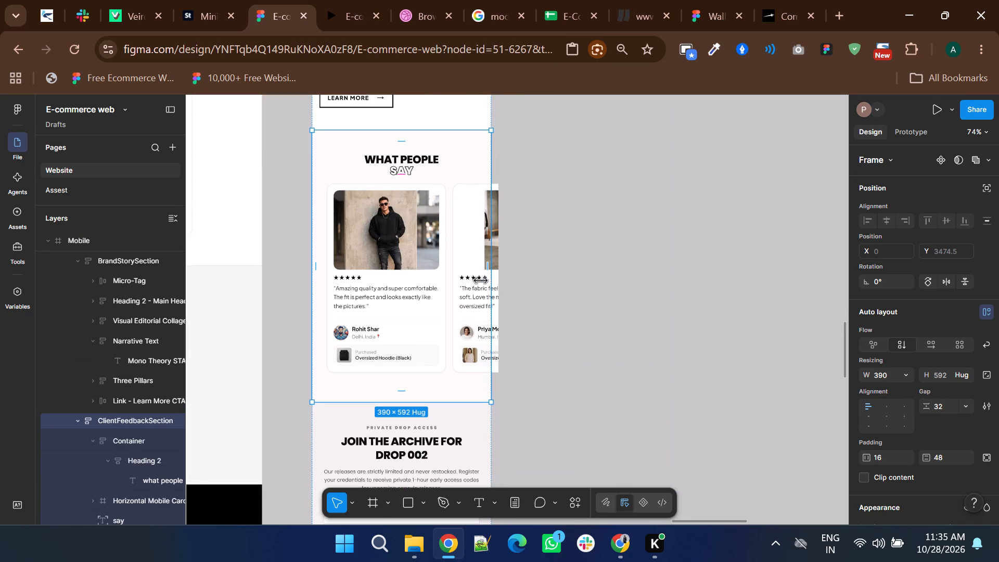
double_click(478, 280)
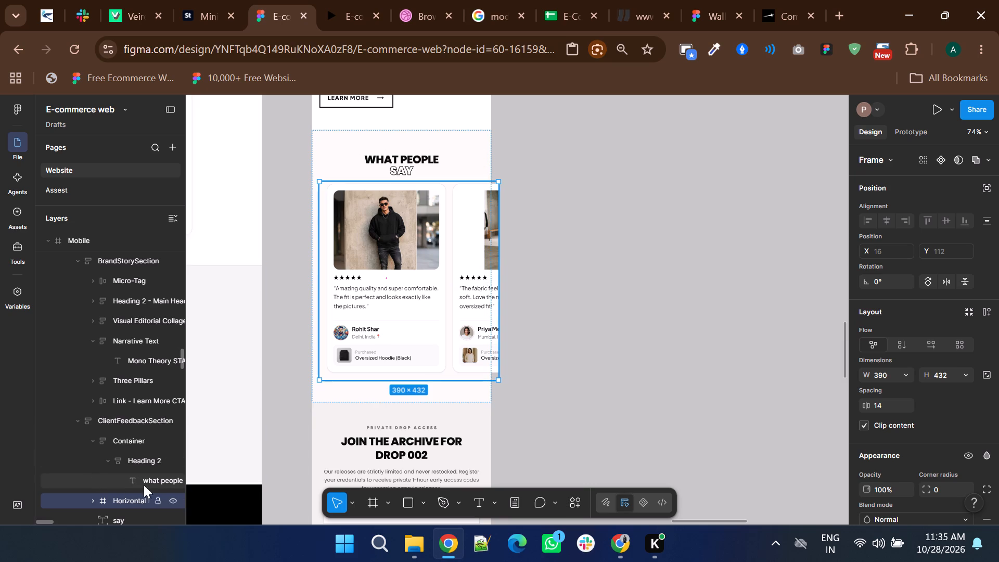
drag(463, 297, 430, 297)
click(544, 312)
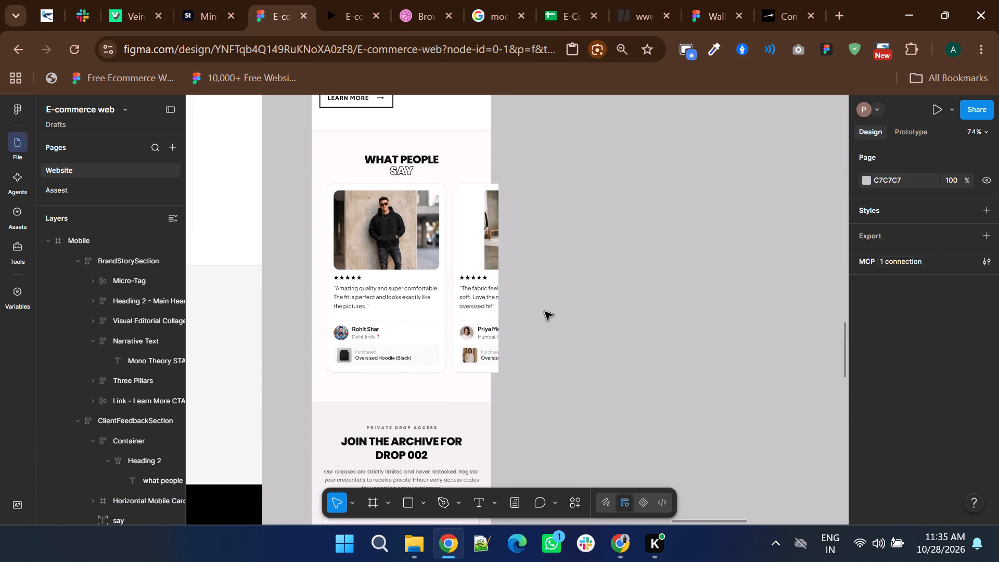
Compare the layout of the pasted Stitch page's ClientFeedbackSection with that of the Mobile frame's section.
ctrl+scroll(545, 312, down, 5)
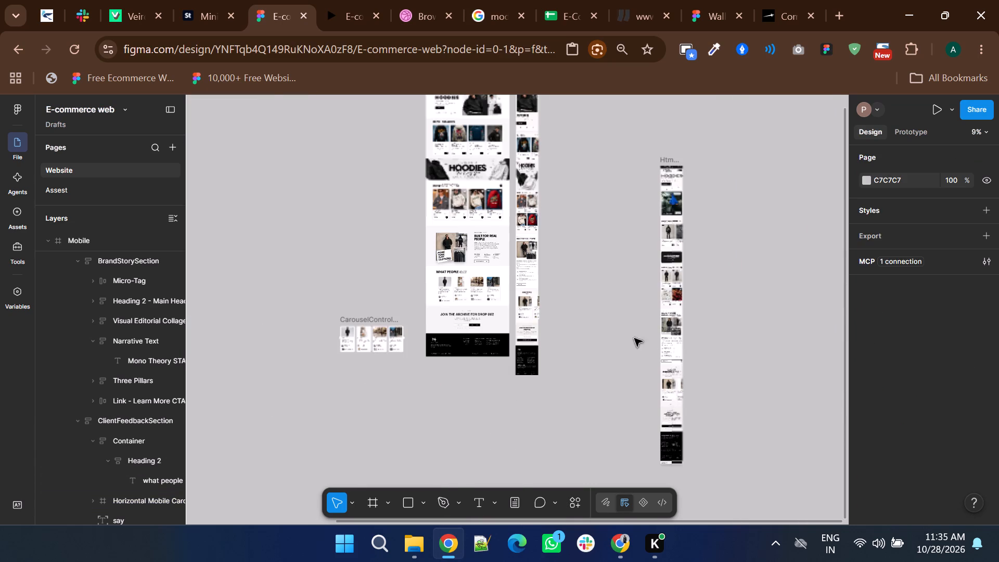
ctrl+scroll(683, 382, up, 5)
ctrl+scroll(656, 390, down, 3)
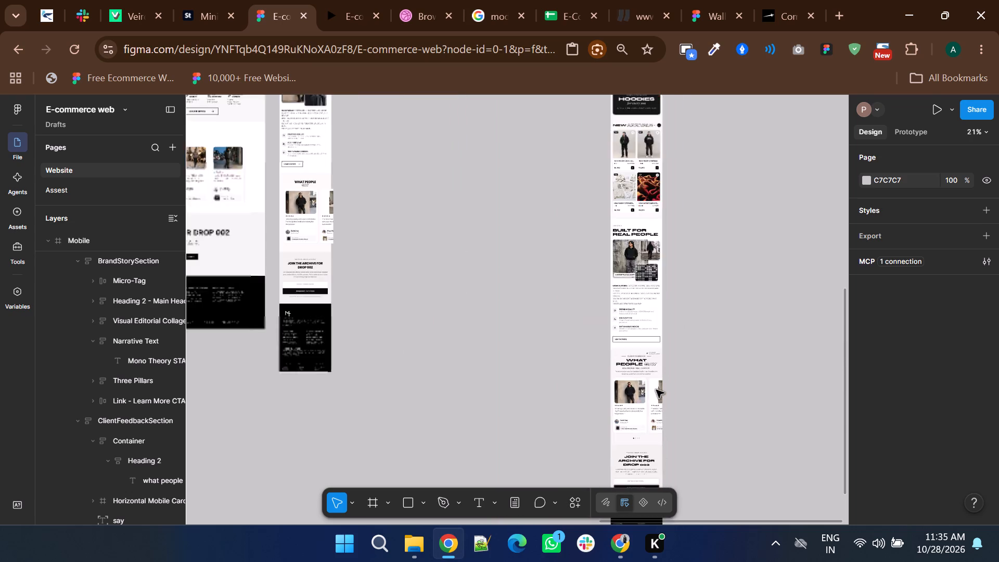
triple_click(648, 413)
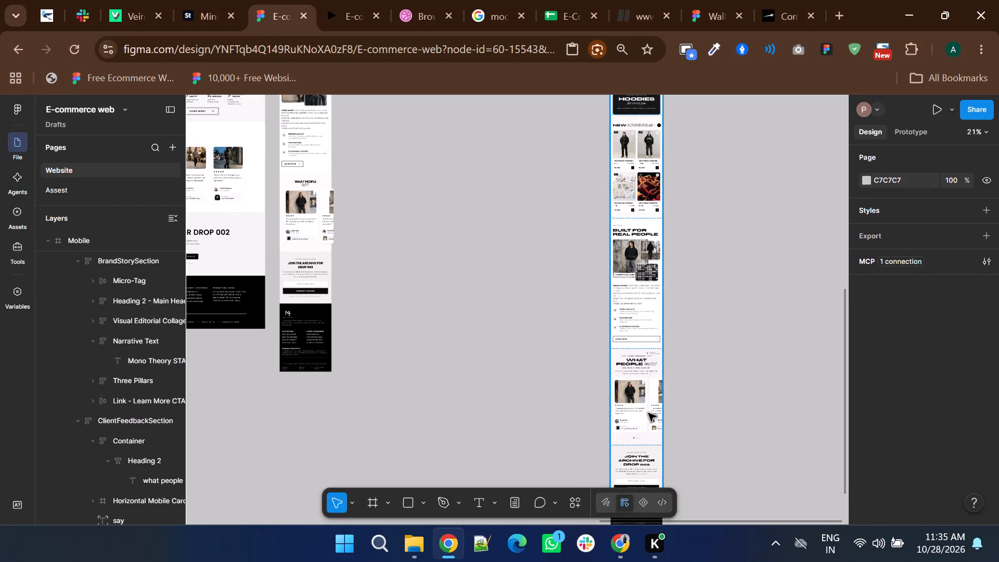
click(648, 413)
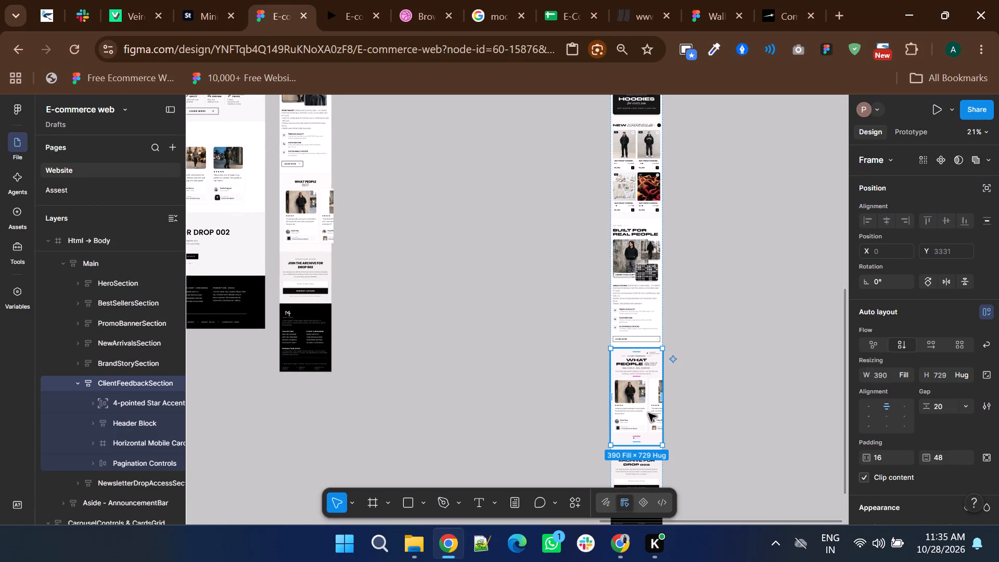
double_click(304, 207)
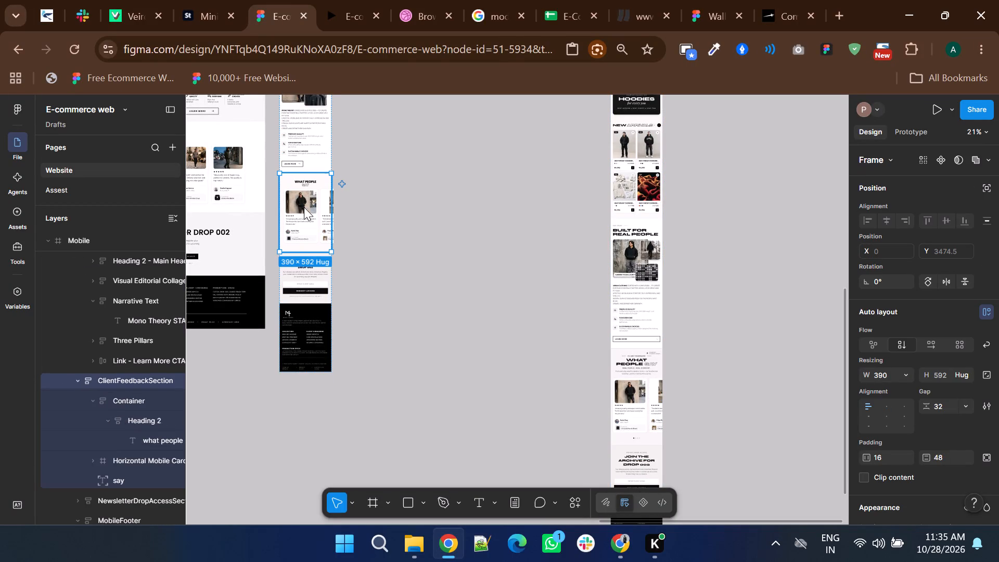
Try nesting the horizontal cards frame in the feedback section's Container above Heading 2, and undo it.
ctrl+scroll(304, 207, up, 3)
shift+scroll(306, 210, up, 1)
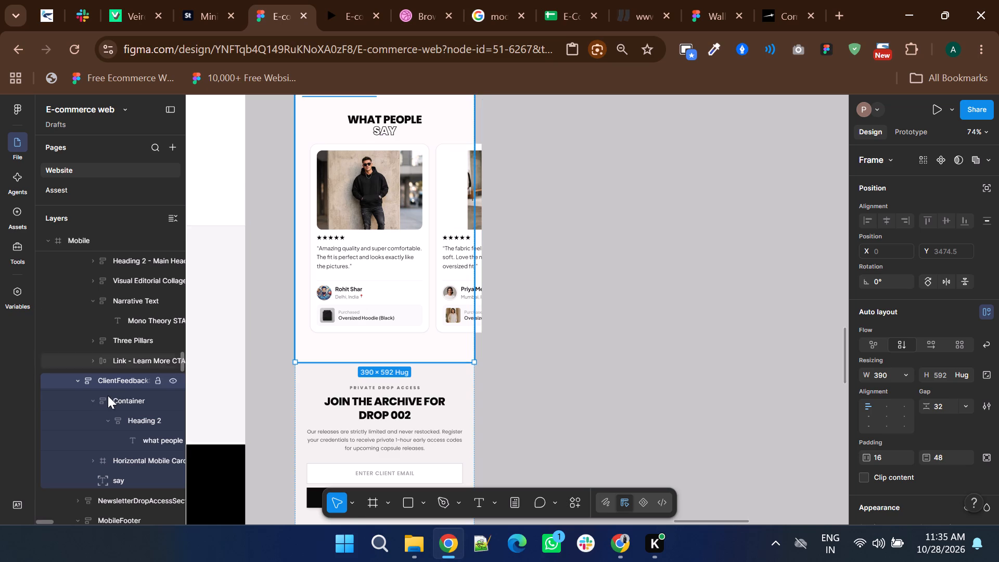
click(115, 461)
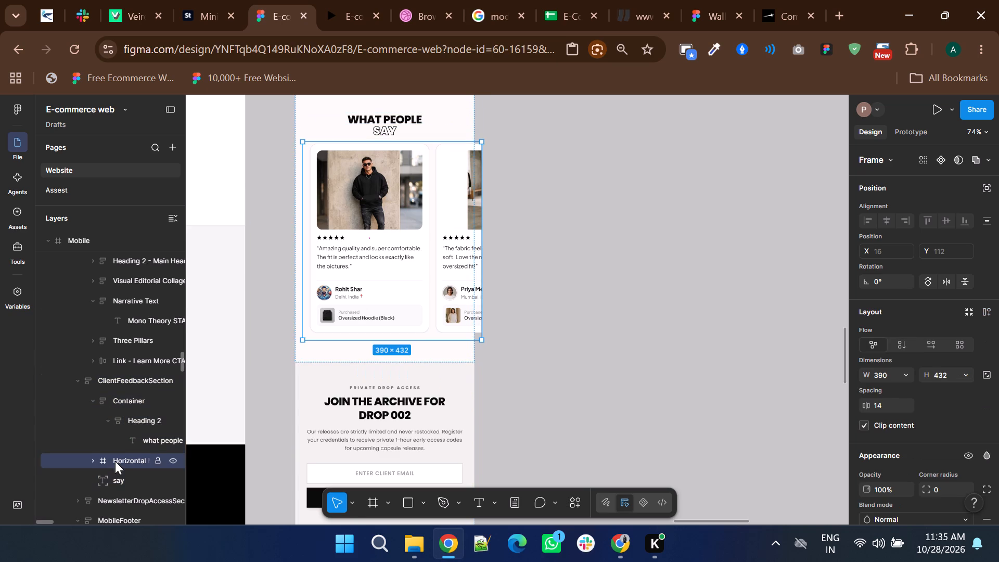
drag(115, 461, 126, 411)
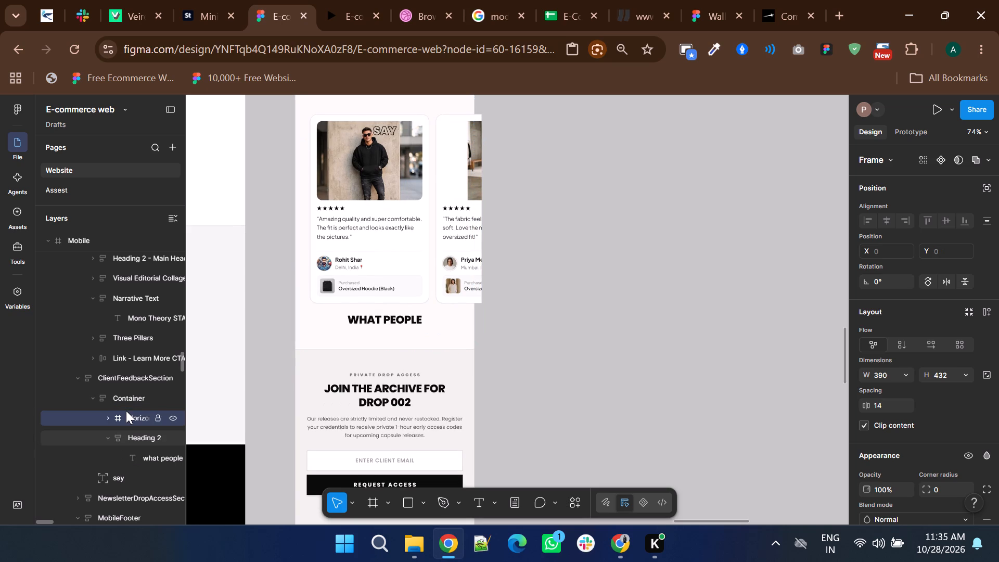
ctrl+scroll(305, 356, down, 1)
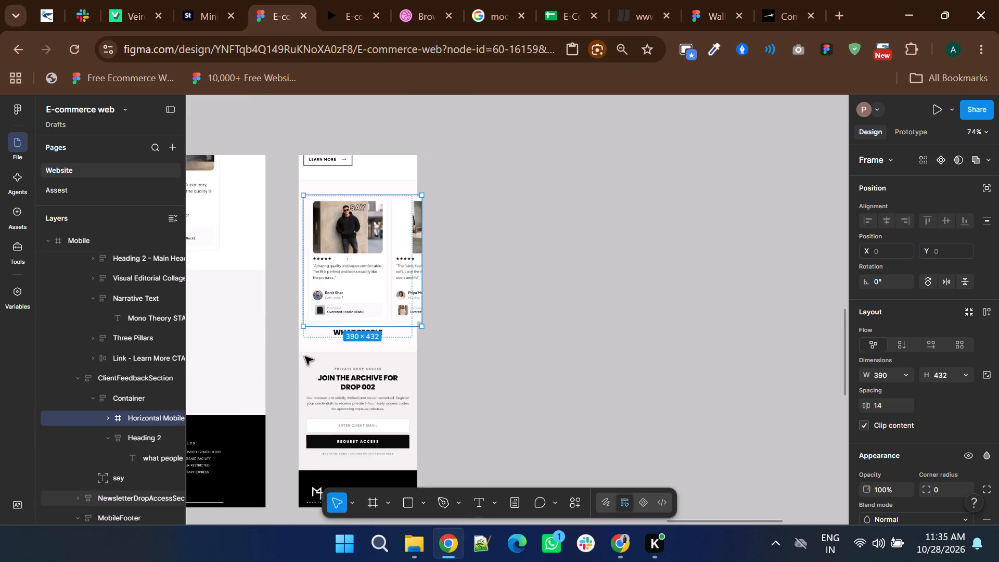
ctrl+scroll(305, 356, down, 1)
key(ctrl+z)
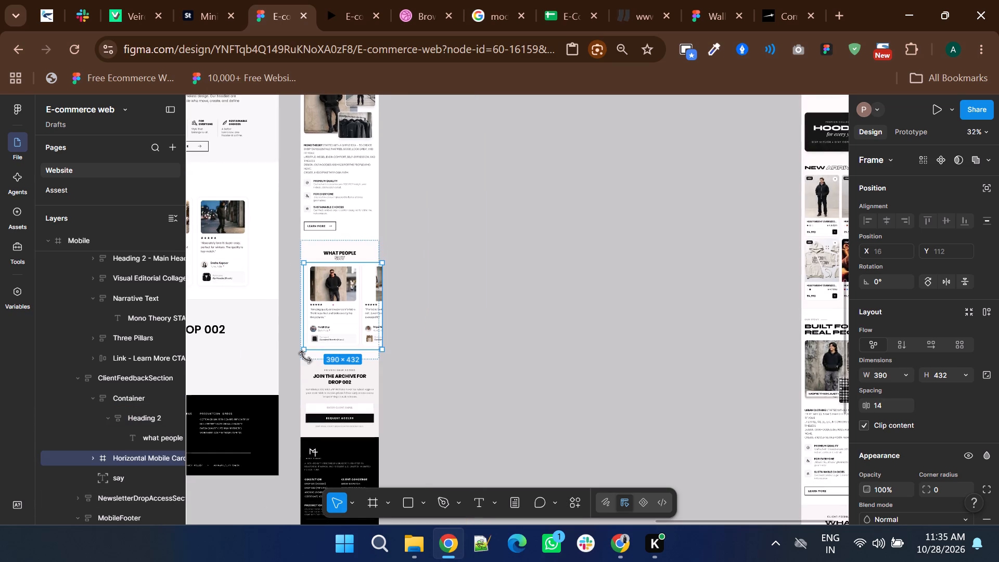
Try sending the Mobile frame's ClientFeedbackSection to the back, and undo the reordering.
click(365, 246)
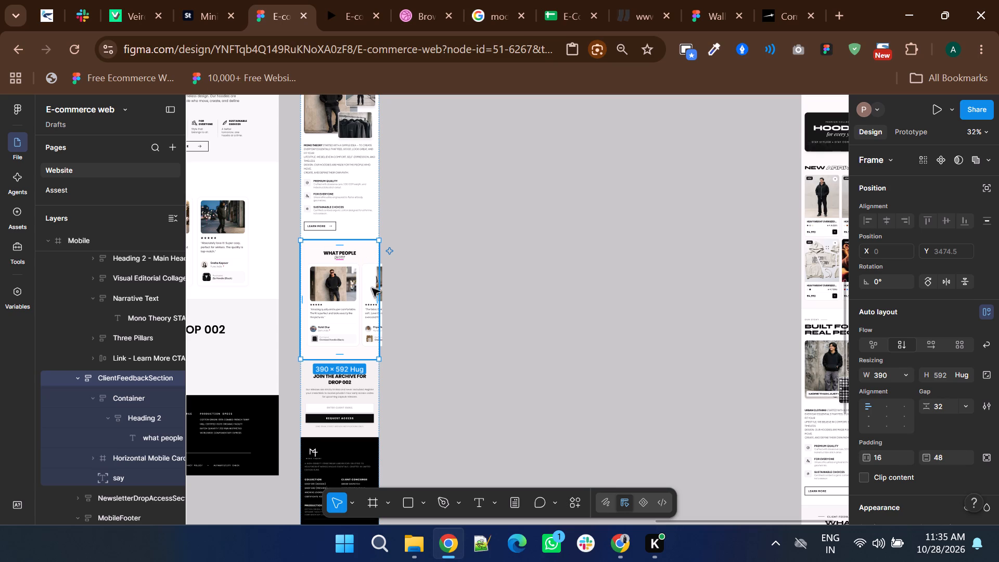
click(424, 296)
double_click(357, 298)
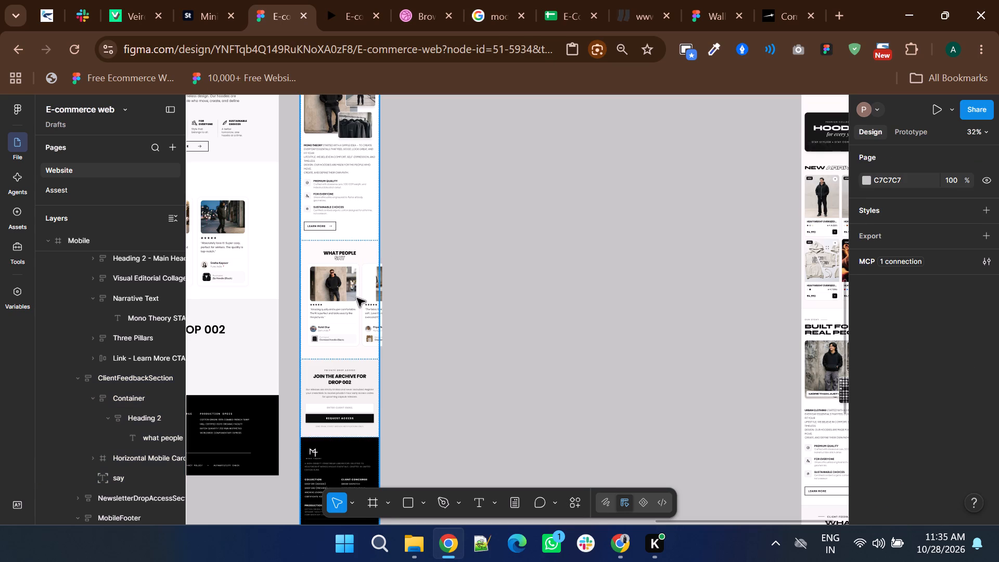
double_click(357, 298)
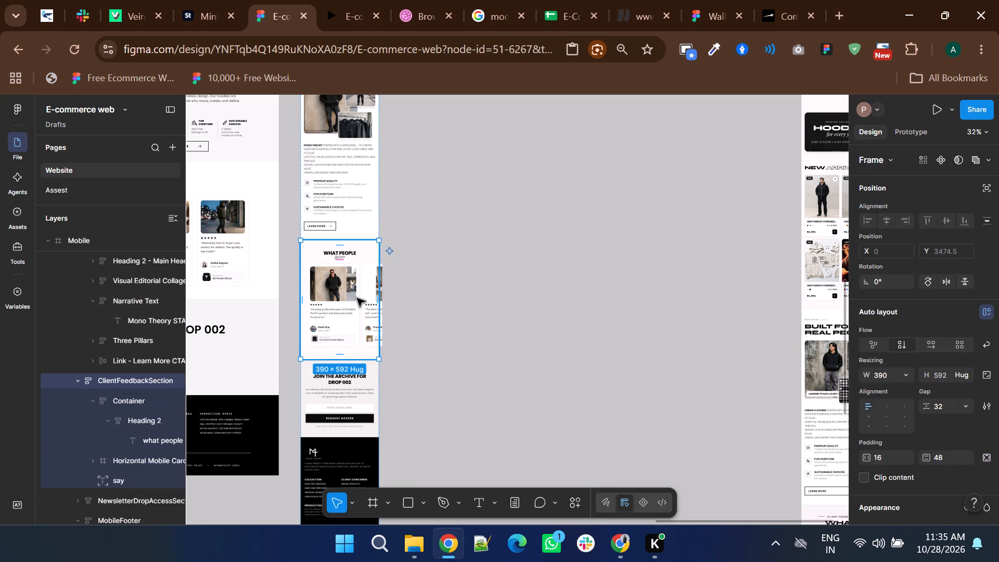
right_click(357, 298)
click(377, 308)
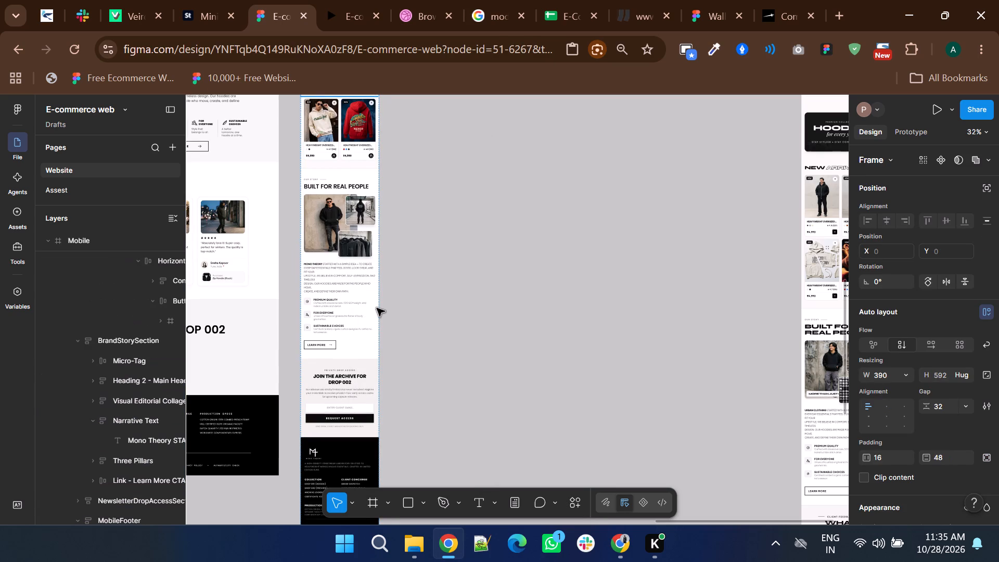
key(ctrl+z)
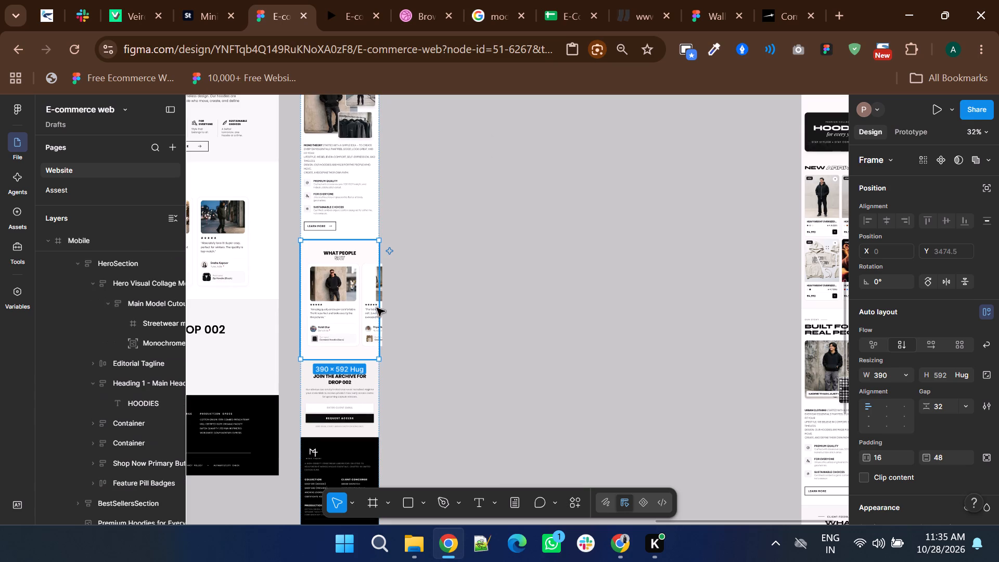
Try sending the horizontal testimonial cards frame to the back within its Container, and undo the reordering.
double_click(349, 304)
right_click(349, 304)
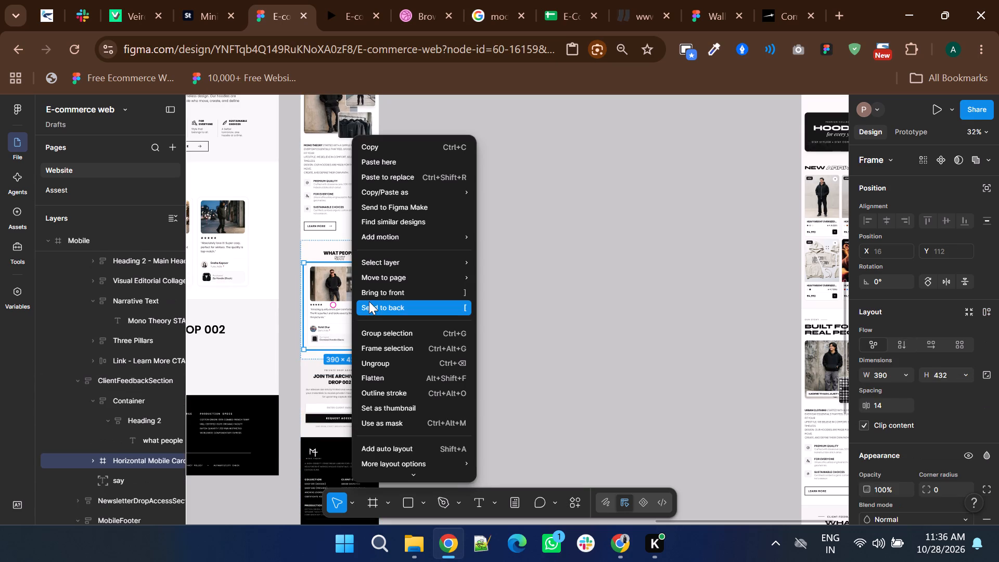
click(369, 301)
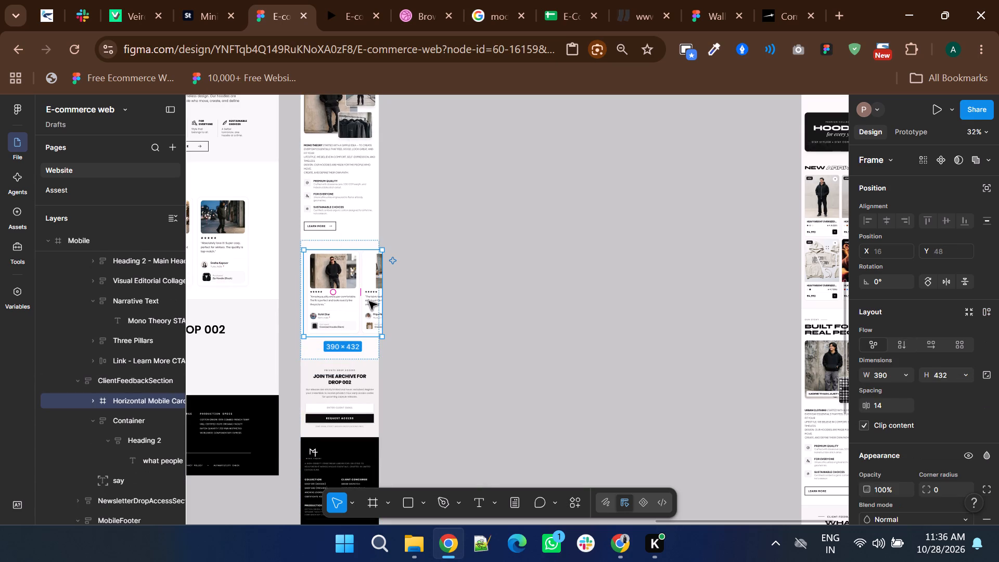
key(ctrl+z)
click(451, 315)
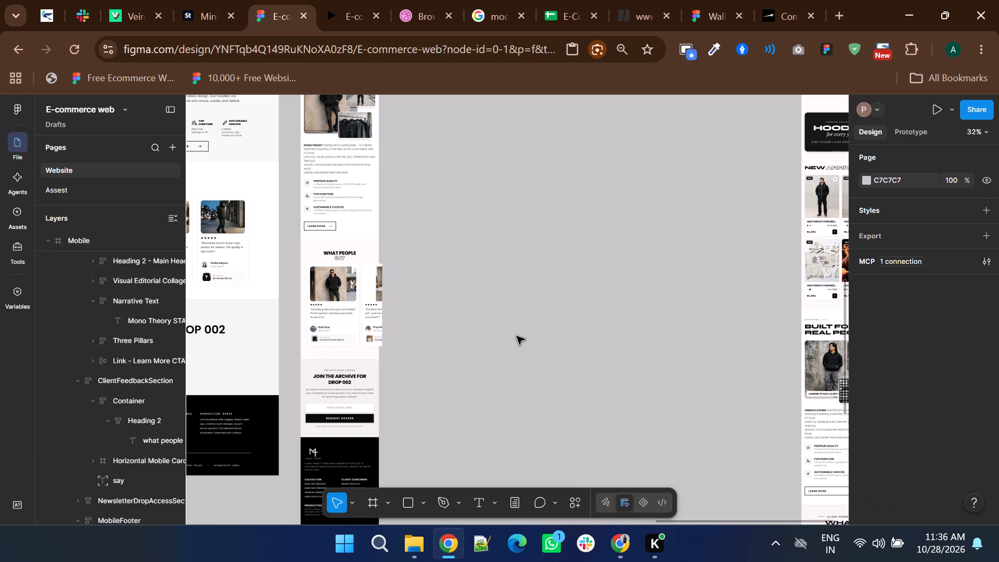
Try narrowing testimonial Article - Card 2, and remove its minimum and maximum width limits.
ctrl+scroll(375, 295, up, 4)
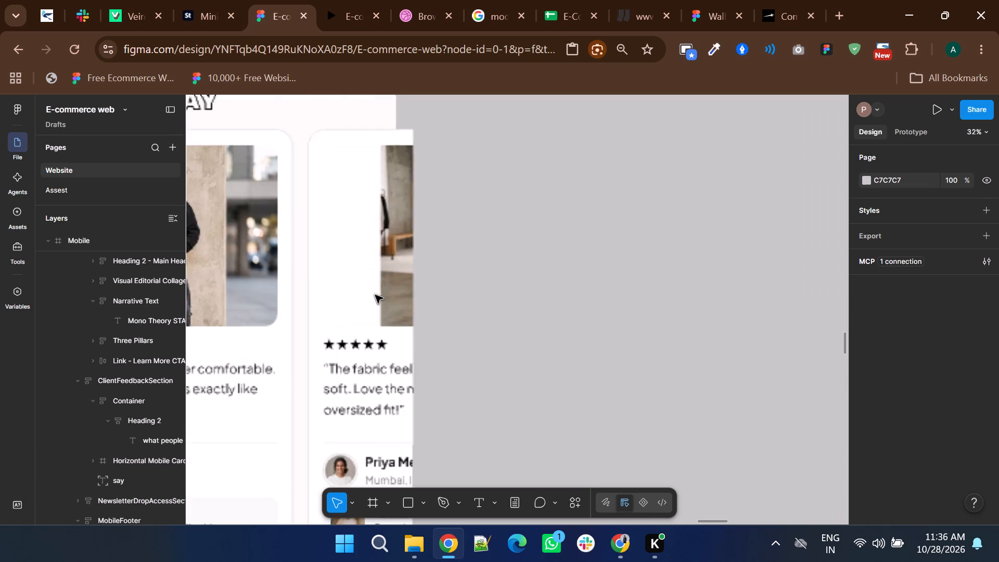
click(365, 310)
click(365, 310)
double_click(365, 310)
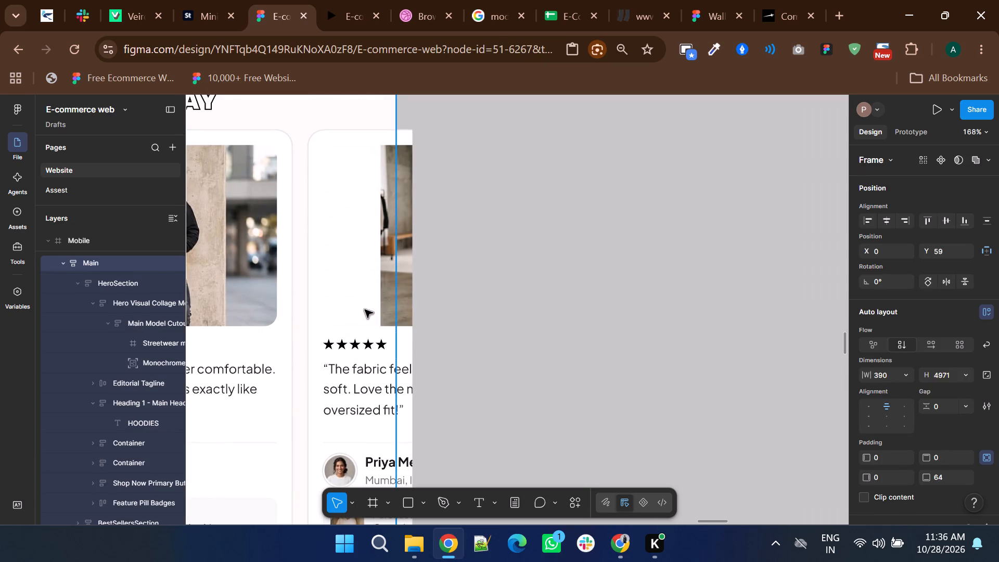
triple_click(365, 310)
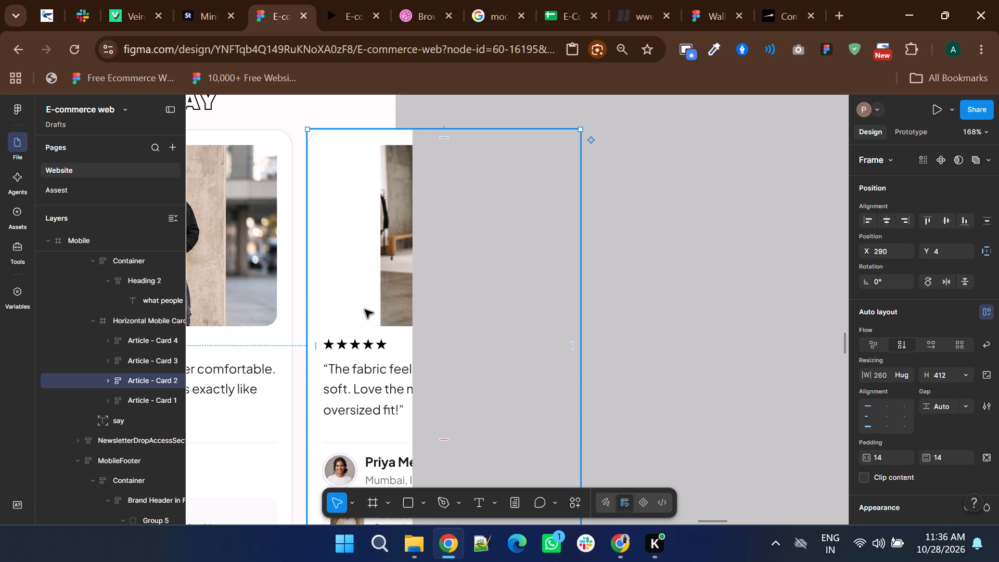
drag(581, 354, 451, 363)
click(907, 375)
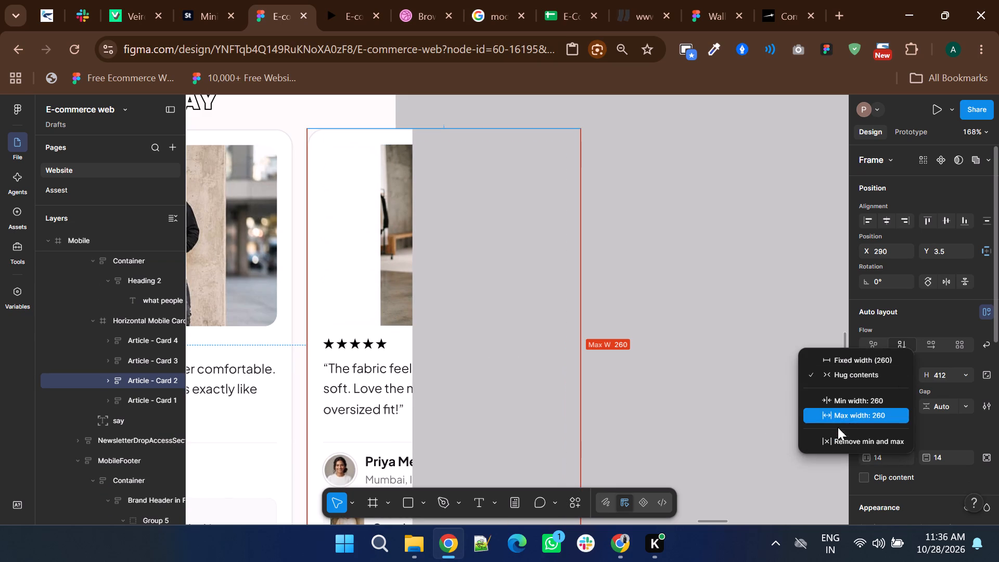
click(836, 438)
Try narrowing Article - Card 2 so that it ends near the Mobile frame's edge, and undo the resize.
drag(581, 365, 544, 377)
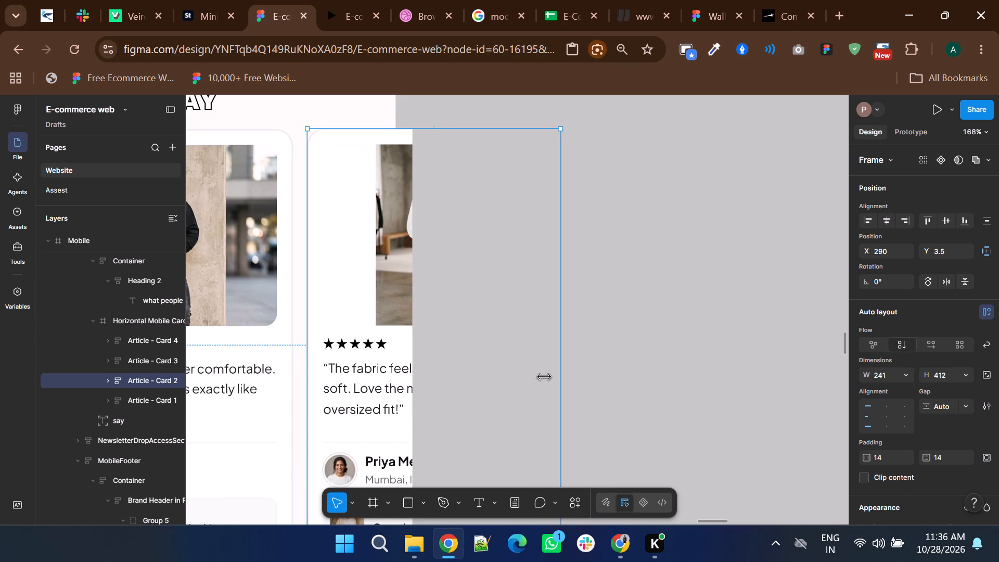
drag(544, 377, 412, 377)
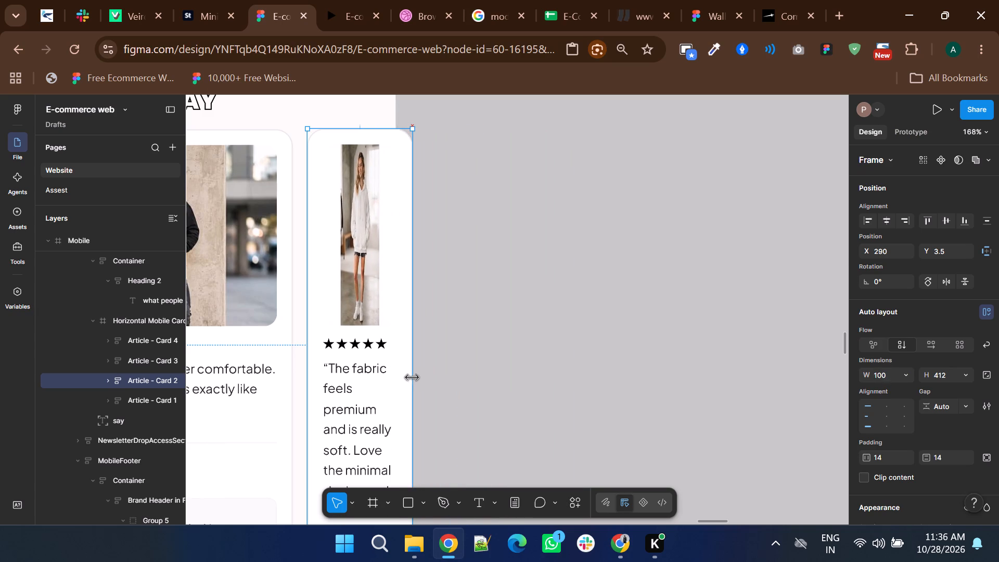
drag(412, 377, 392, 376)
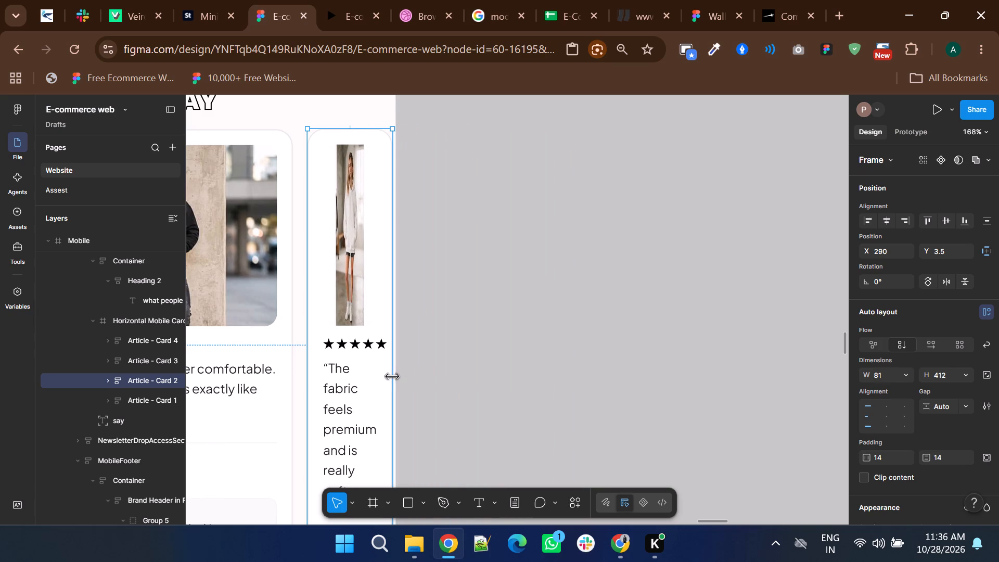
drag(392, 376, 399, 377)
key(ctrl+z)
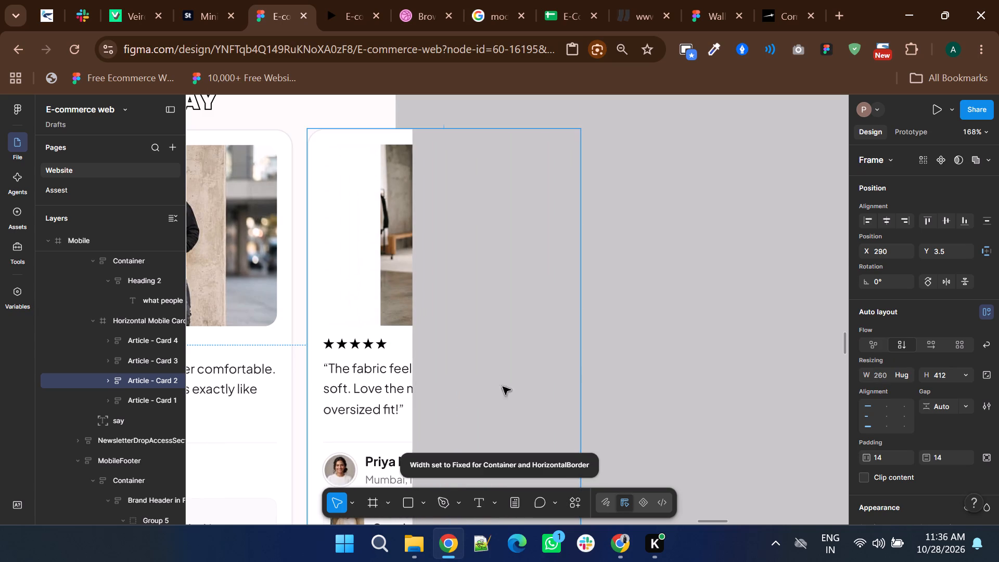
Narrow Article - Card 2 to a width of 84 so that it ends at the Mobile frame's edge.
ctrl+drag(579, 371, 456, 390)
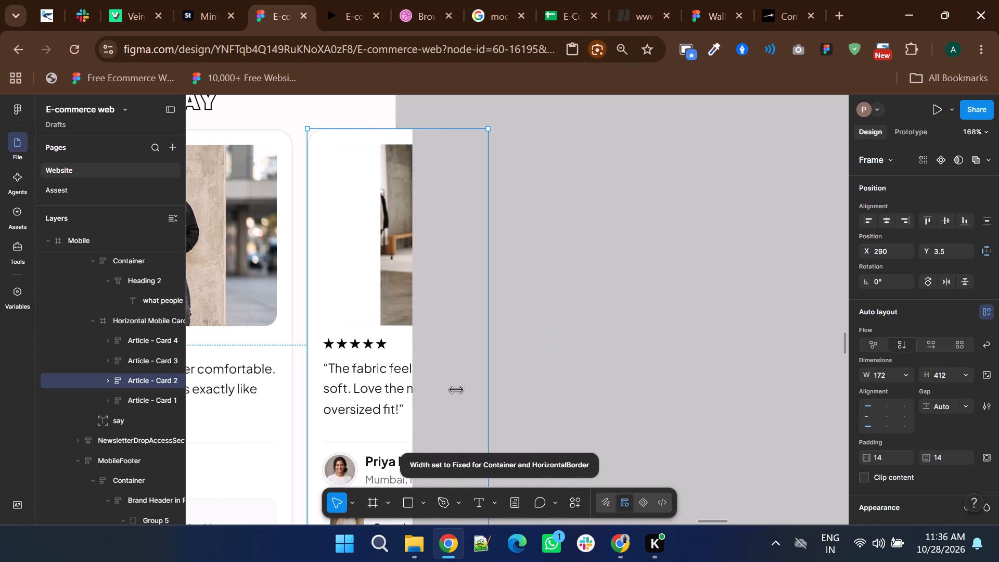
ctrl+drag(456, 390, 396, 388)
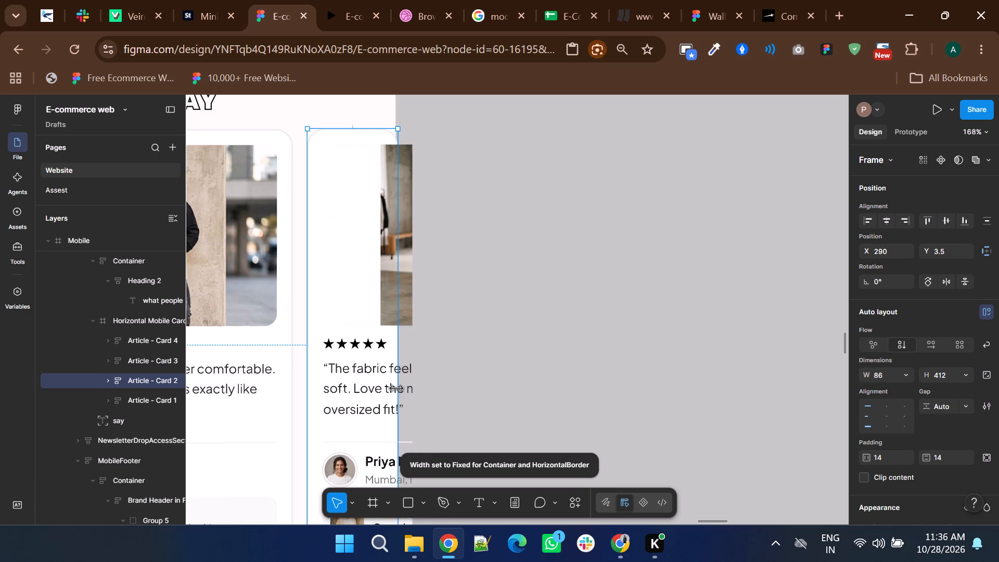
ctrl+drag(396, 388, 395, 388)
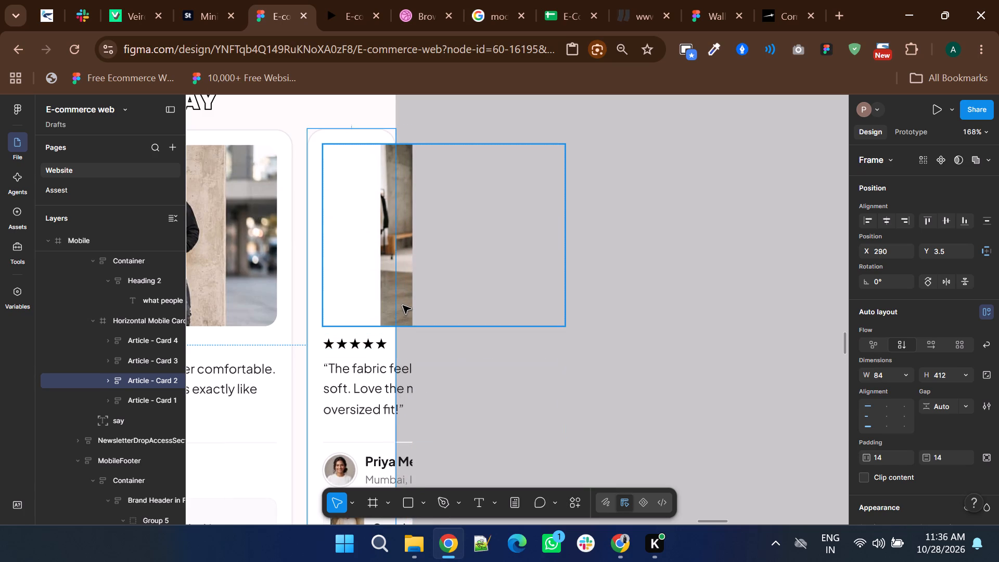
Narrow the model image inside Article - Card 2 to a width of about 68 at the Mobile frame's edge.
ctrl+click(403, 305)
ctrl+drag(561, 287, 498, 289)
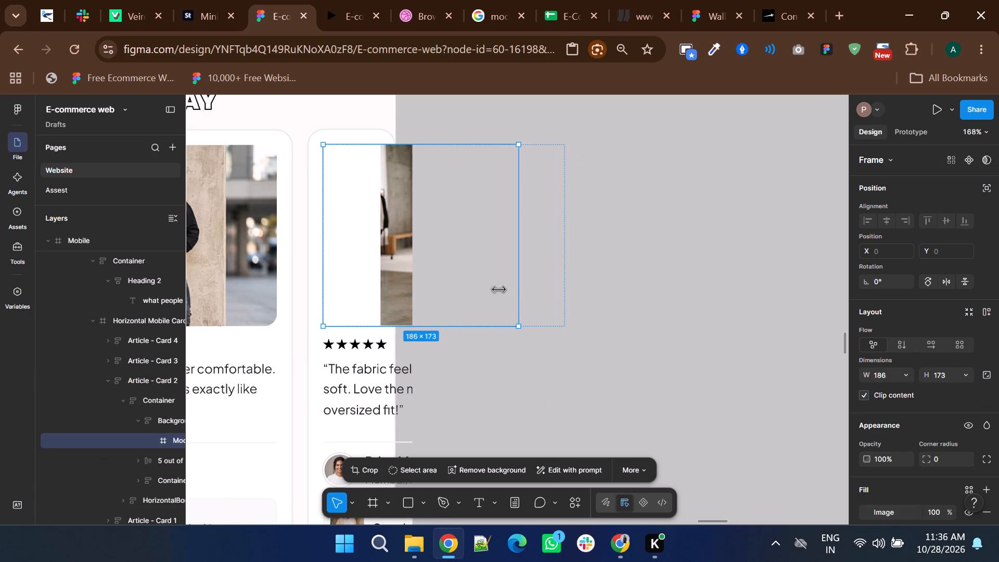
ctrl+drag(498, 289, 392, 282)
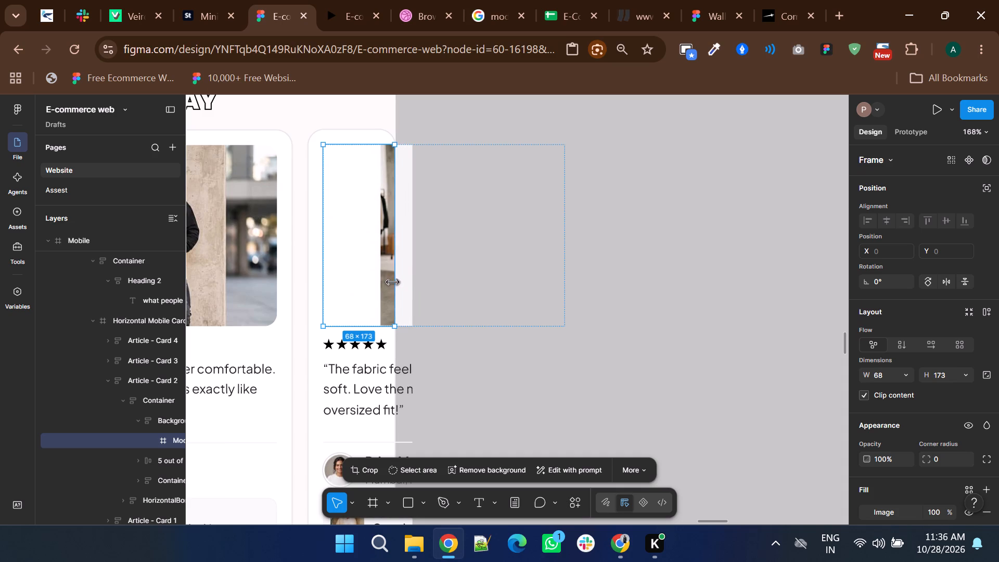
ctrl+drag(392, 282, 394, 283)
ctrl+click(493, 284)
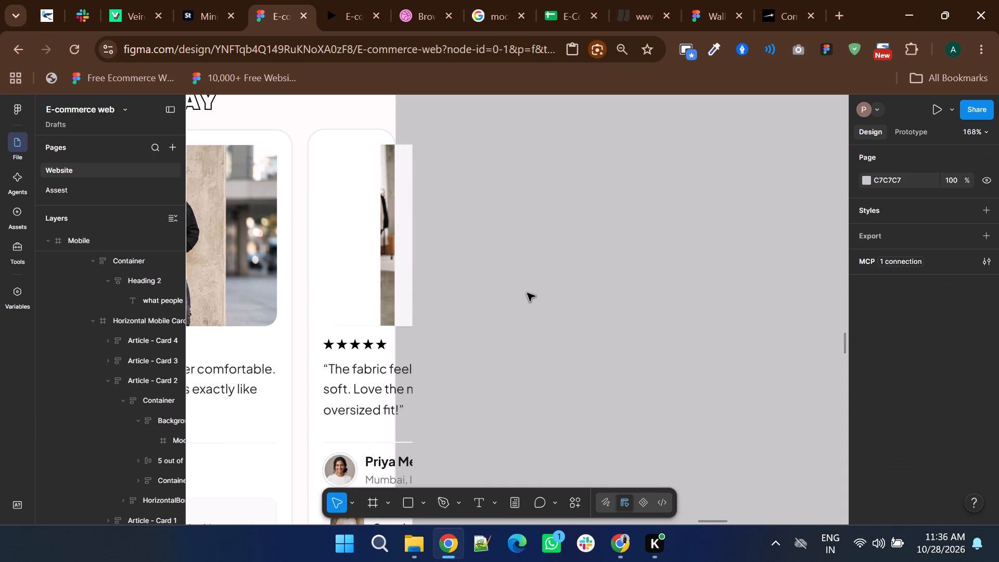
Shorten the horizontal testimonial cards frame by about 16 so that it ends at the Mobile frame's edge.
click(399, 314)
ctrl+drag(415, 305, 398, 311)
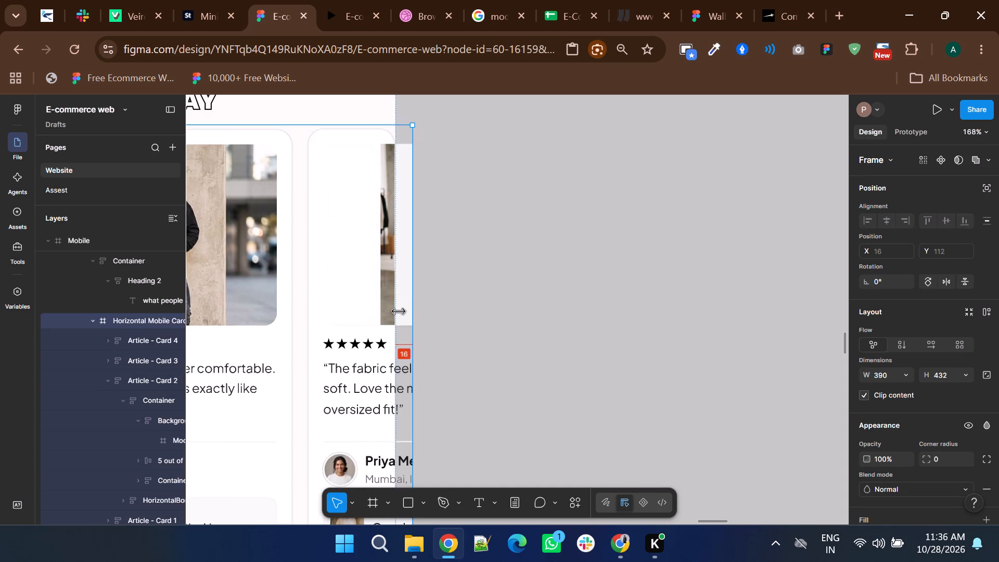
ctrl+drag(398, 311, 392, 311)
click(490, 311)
Inspect how Article - Card 2's rounded corner and image meet the Mobile frame's edge.
ctrl+scroll(588, 324, down, 2)
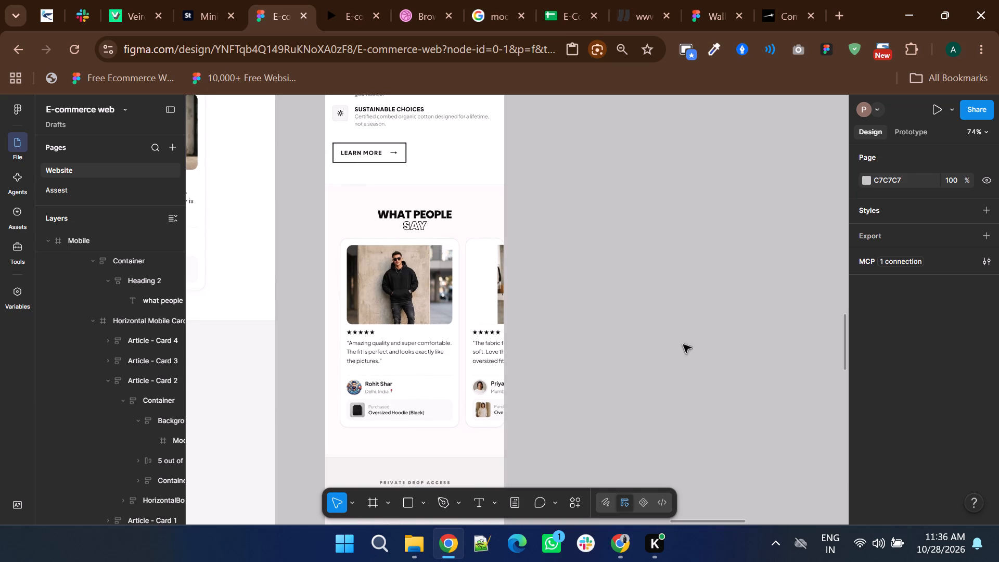
ctrl+scroll(513, 246, up, 4)
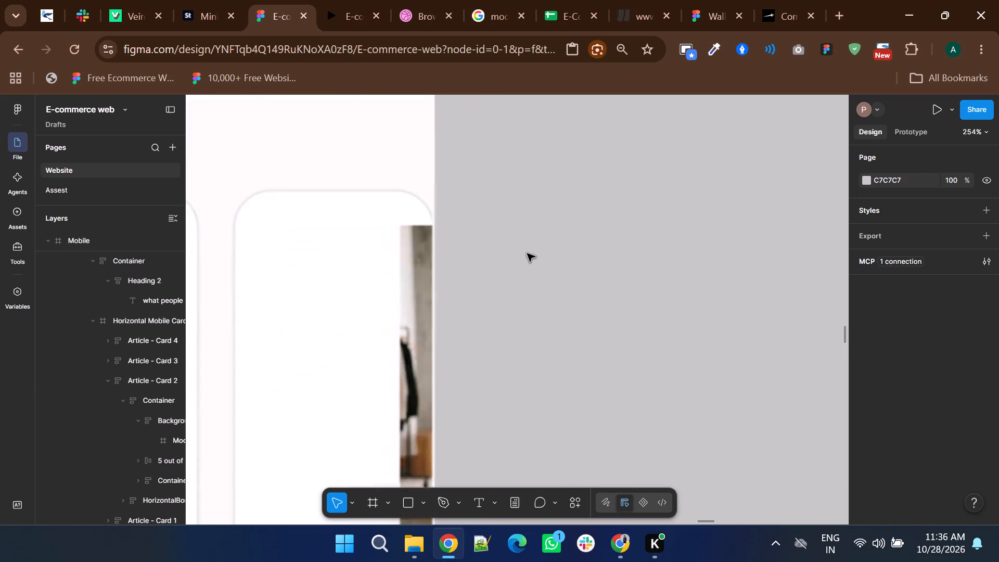
ctrl+scroll(527, 253, up, 1)
ctrl+click(353, 182)
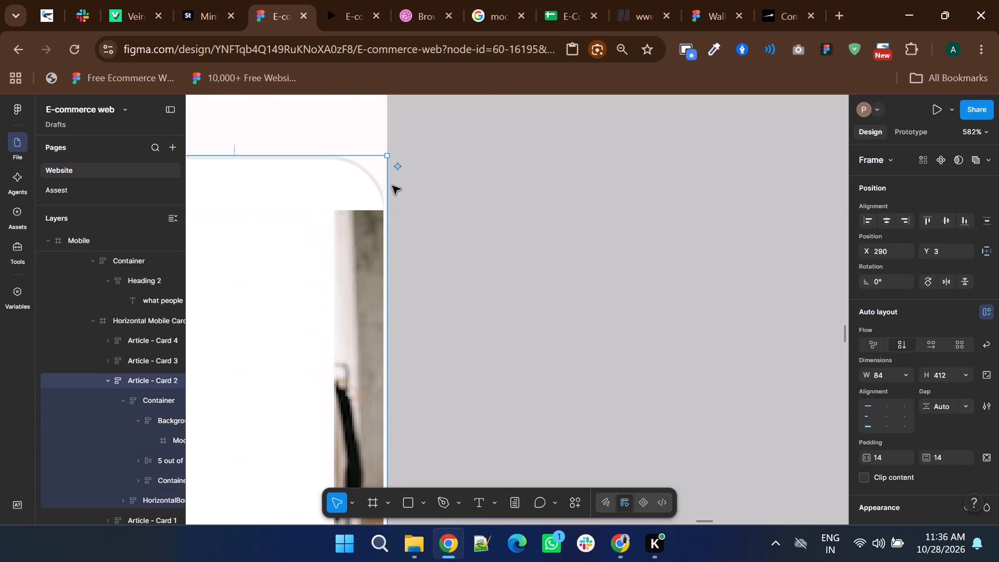
click(462, 206)
ctrl+click(347, 179)
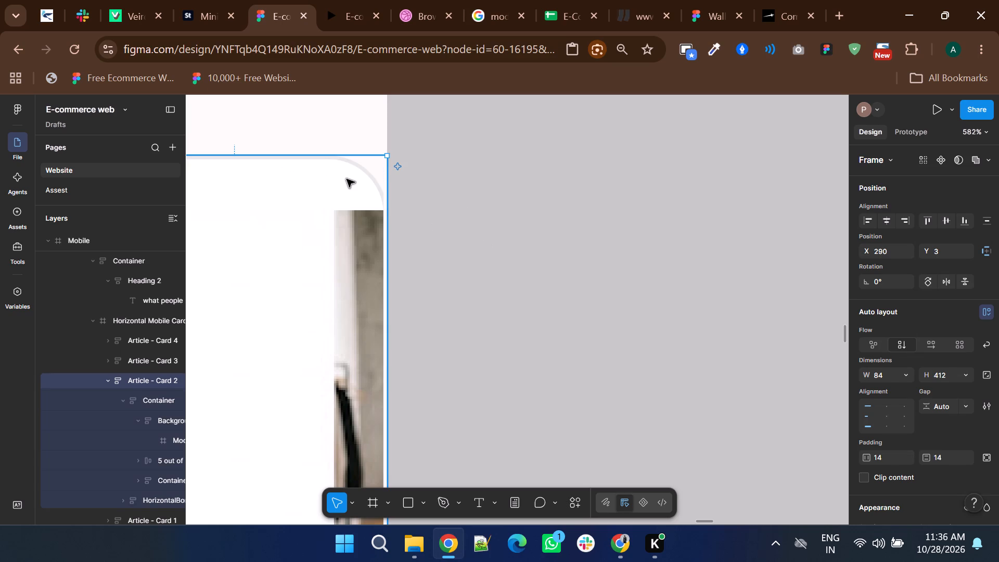
ctrl+scroll(634, 305, down, 5)
click(645, 304)
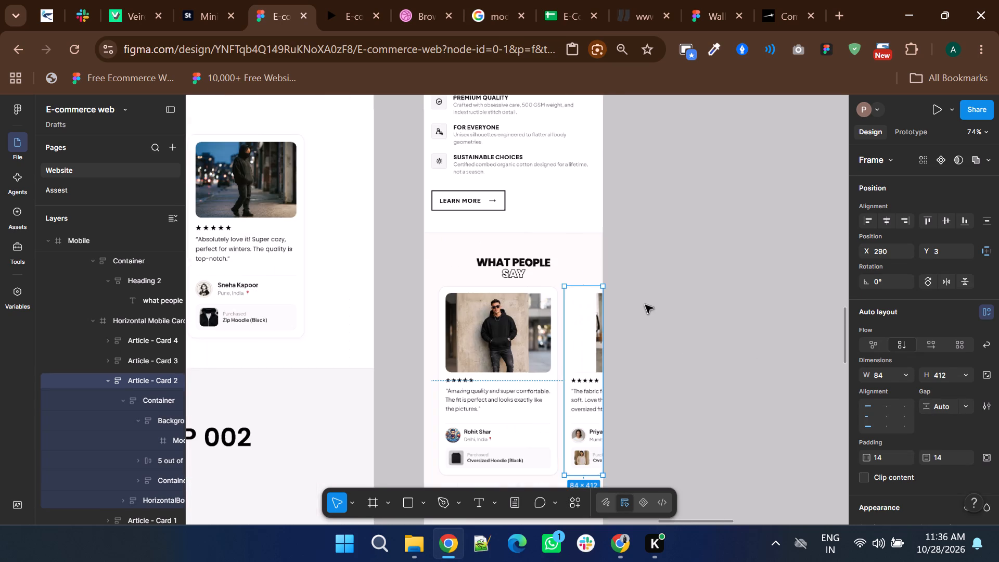
Compare with the other page designs and examine the setup of the Best Sellers section's horizontal cards frame.
ctrl+scroll(645, 305, down, 2)
shift+scroll(645, 305, down, 2)
ctrl+scroll(645, 305, down, 2)
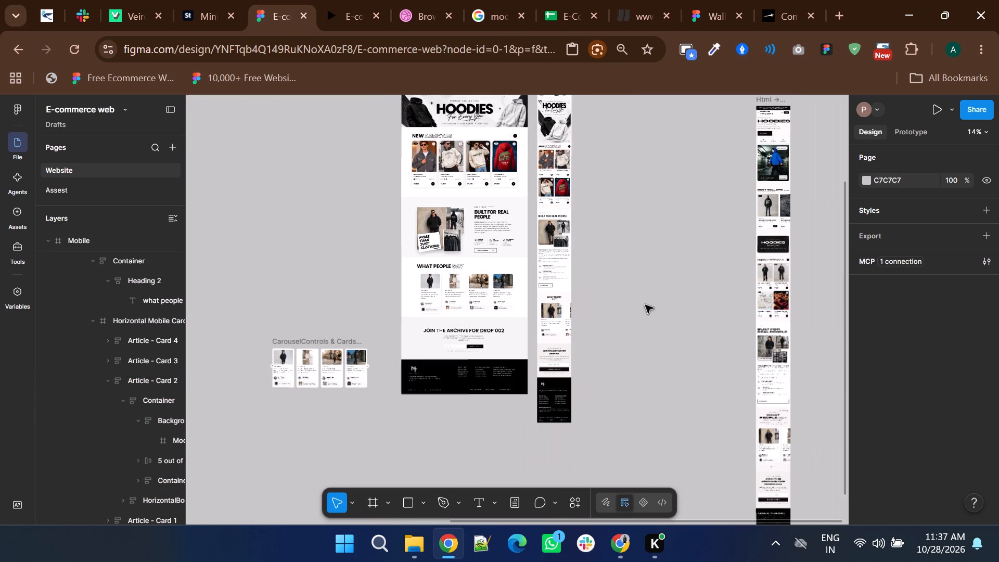
scroll(645, 305, up, 3)
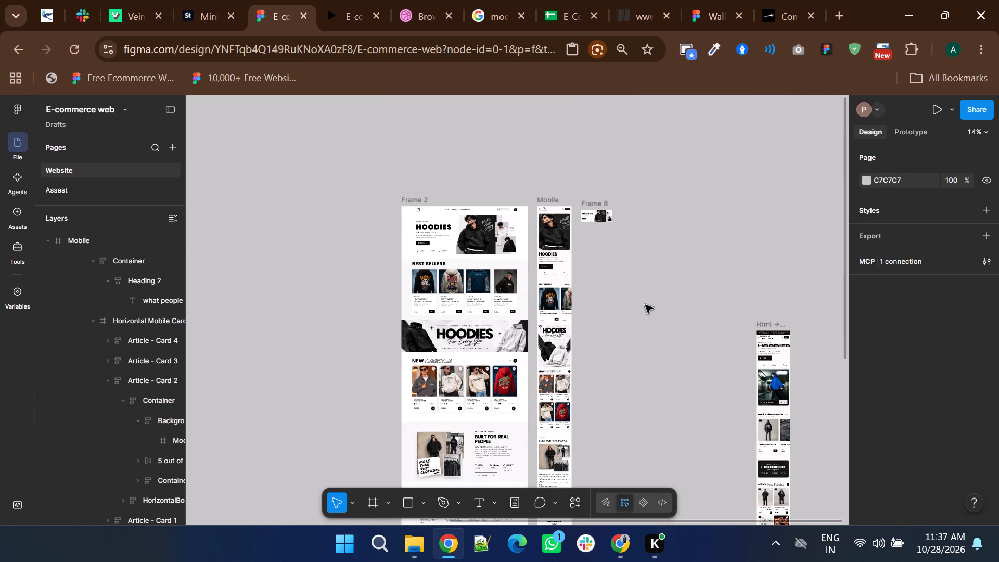
ctrl+scroll(577, 299, up, 5)
double_click(403, 264)
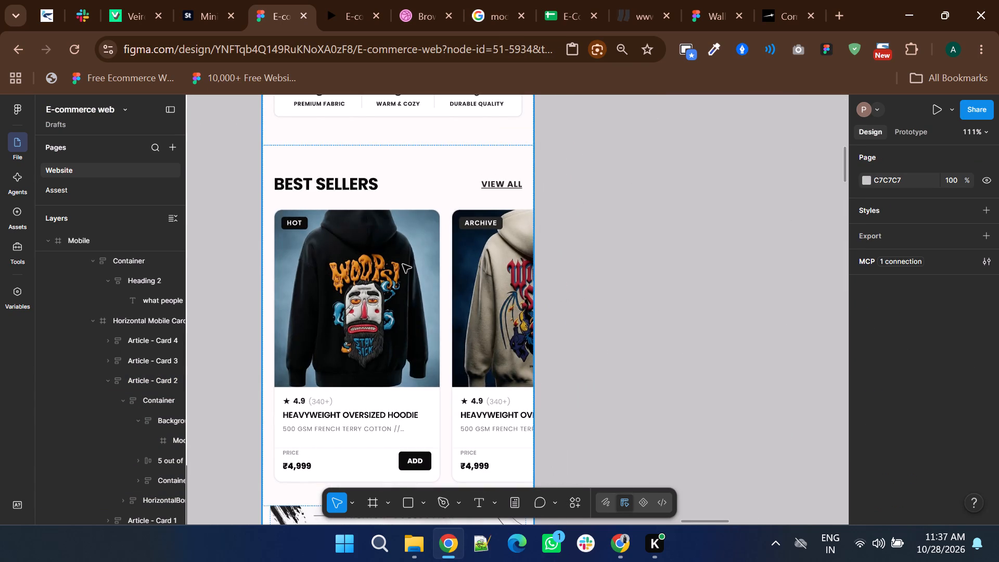
double_click(403, 264)
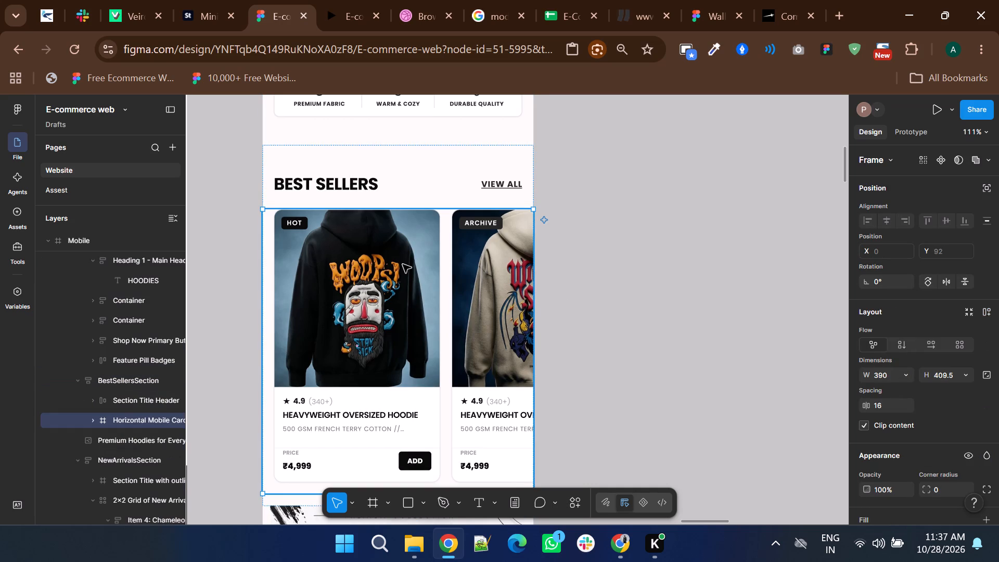
ctrl+scroll(403, 264, down, 6)
click(472, 283)
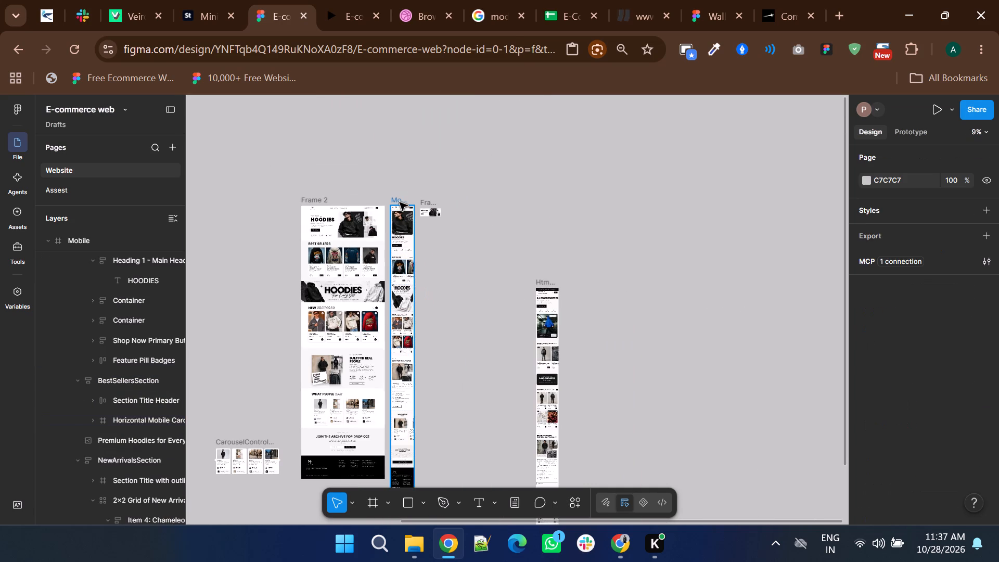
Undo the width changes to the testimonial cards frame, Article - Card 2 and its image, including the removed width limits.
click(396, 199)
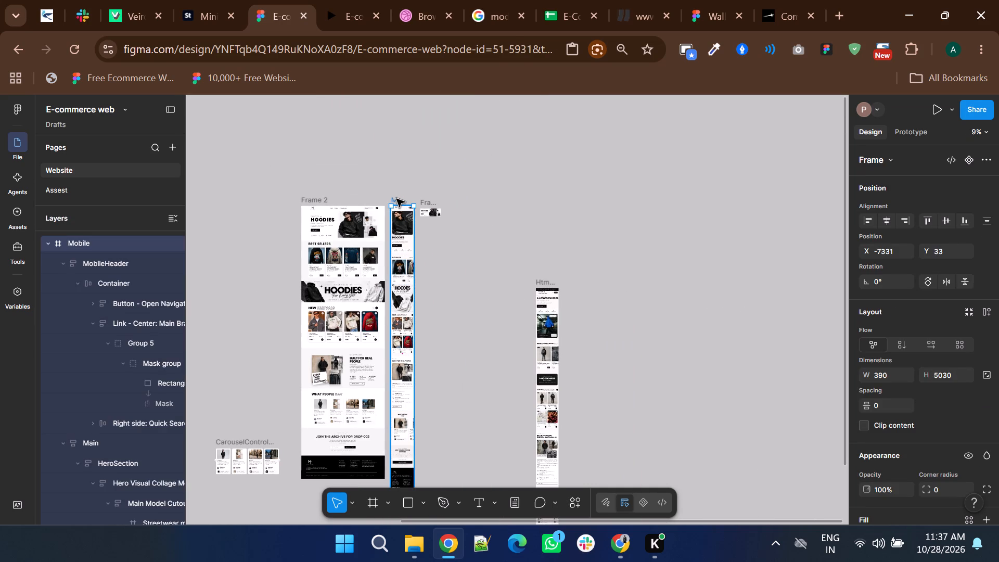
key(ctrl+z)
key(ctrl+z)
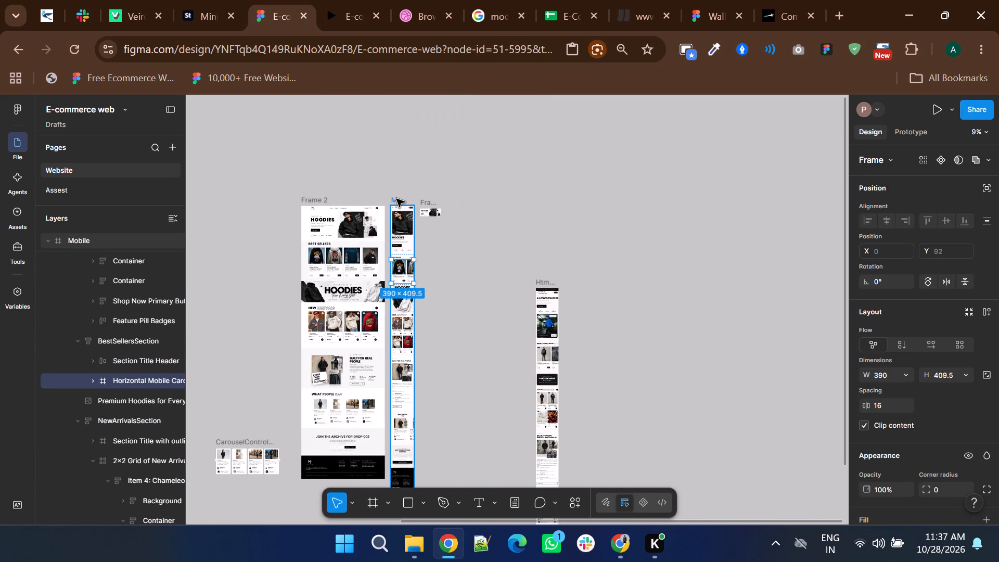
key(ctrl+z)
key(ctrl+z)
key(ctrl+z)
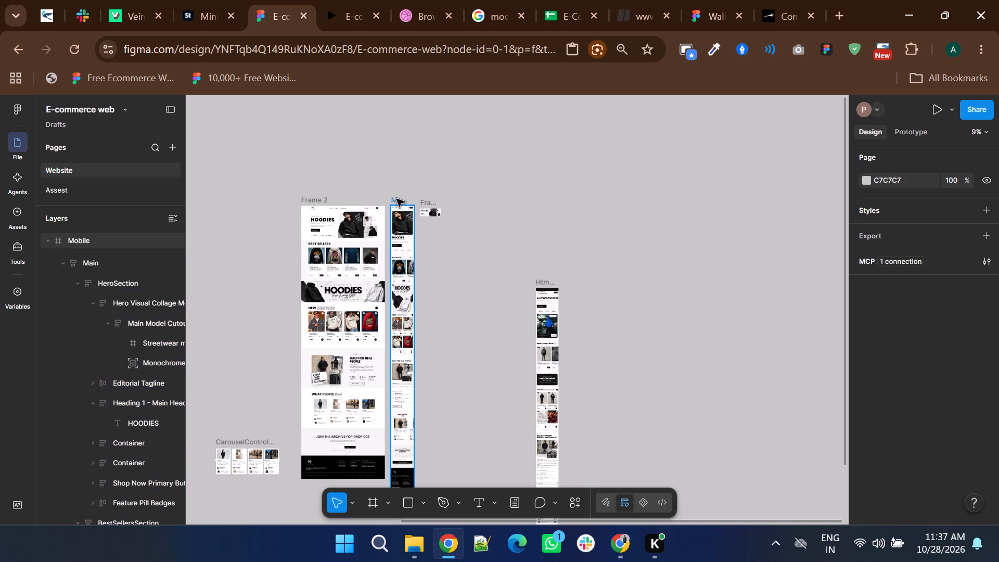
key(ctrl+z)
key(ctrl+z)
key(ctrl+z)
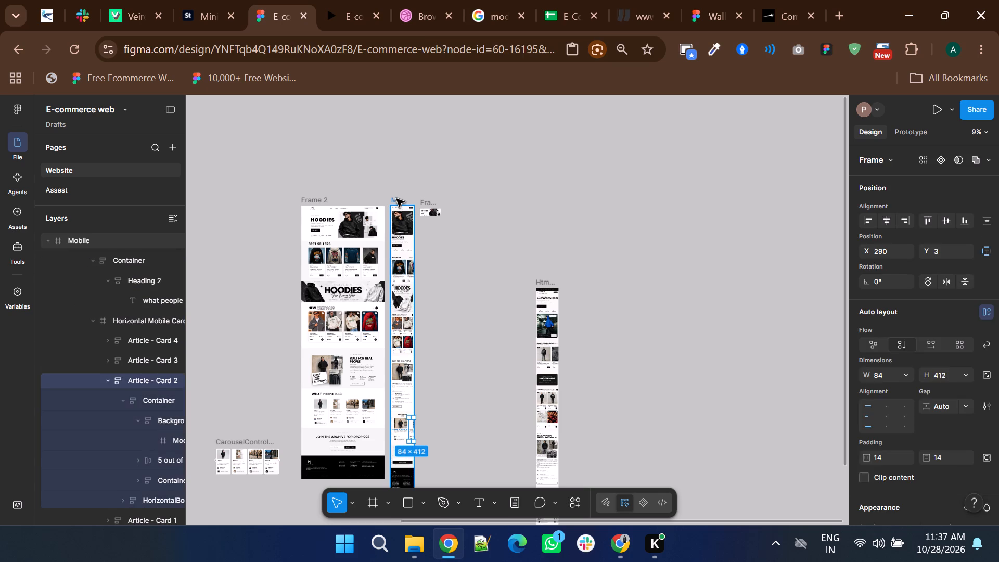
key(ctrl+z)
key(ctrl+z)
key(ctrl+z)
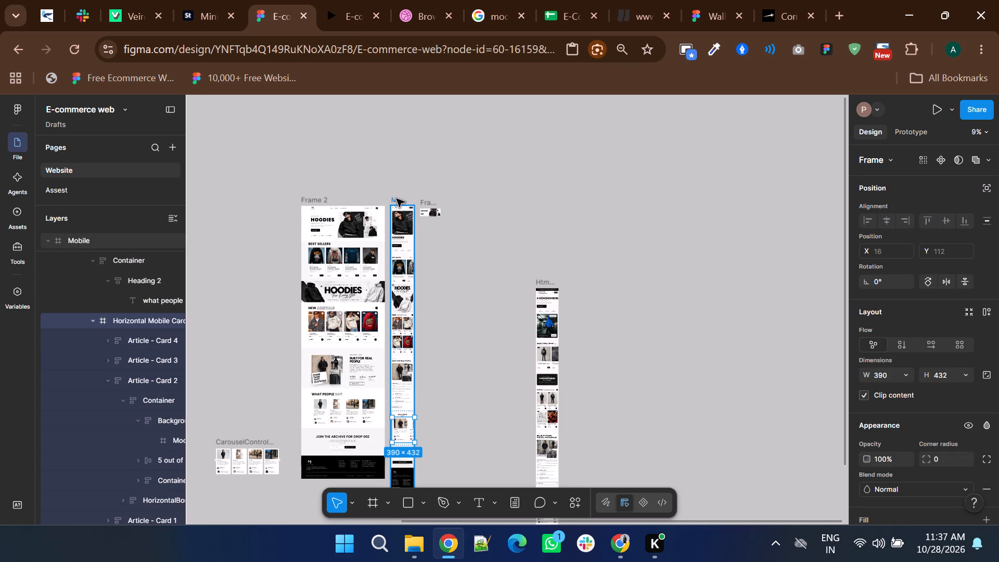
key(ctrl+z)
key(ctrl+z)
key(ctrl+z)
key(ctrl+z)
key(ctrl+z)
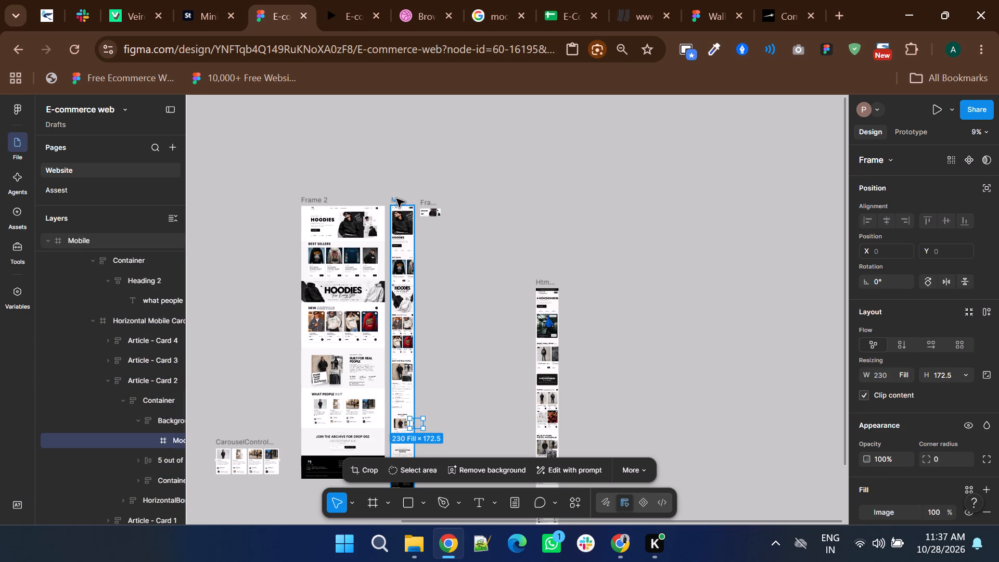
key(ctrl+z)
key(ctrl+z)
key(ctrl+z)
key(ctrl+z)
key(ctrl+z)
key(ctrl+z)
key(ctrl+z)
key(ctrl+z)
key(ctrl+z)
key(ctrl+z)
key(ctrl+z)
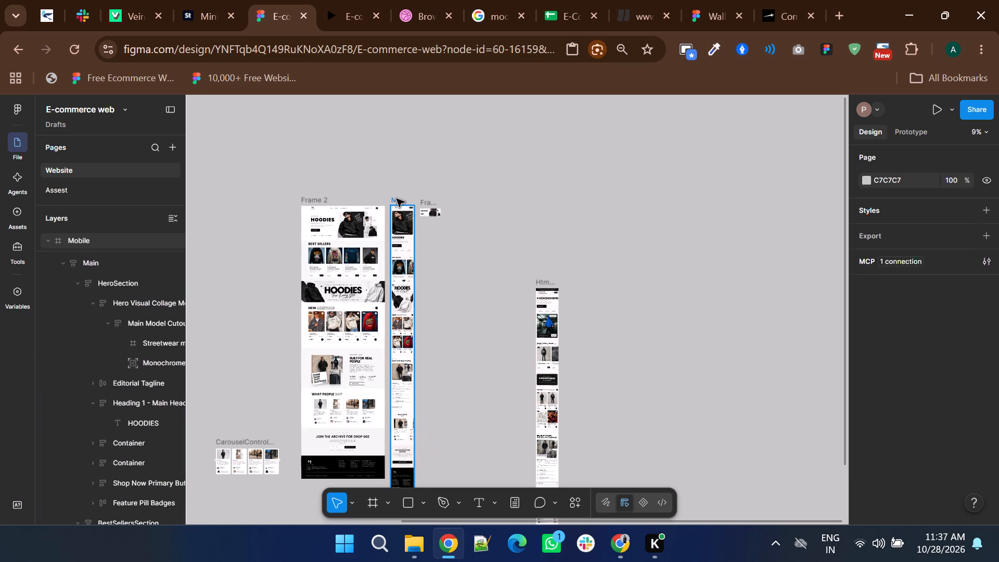
Undo the earlier testimonials section and page layout edits, back to the Mobile frame's resize to 390 × 5030.
key(ctrl+z)
key(ctrl+z)
key(ctrl+z)
key(ctrl+z)
key(ctrl+z)
key(ctrl+z)
key(ctrl+z)
key(ctrl+z)
key(ctrl+z)
key(ctrl+z)
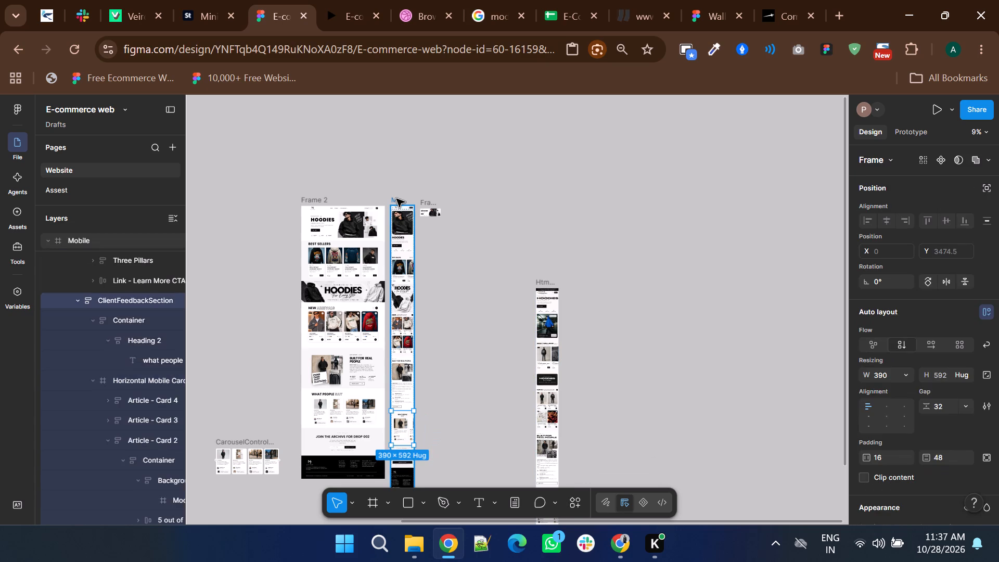
key(ctrl+z)
key(ctrl+z)
key(ctrl+z)
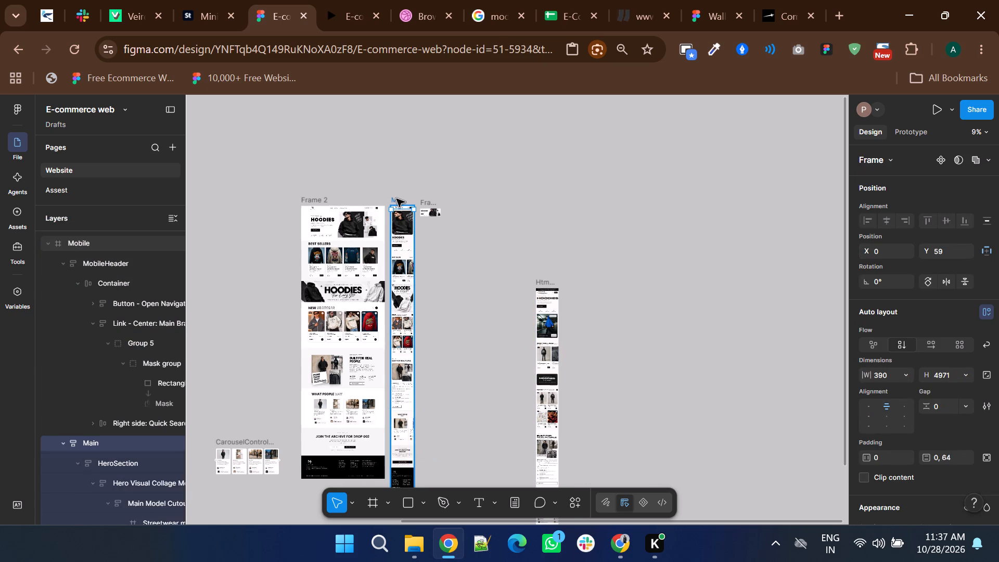
ctrl+scroll(415, 443, up, 5)
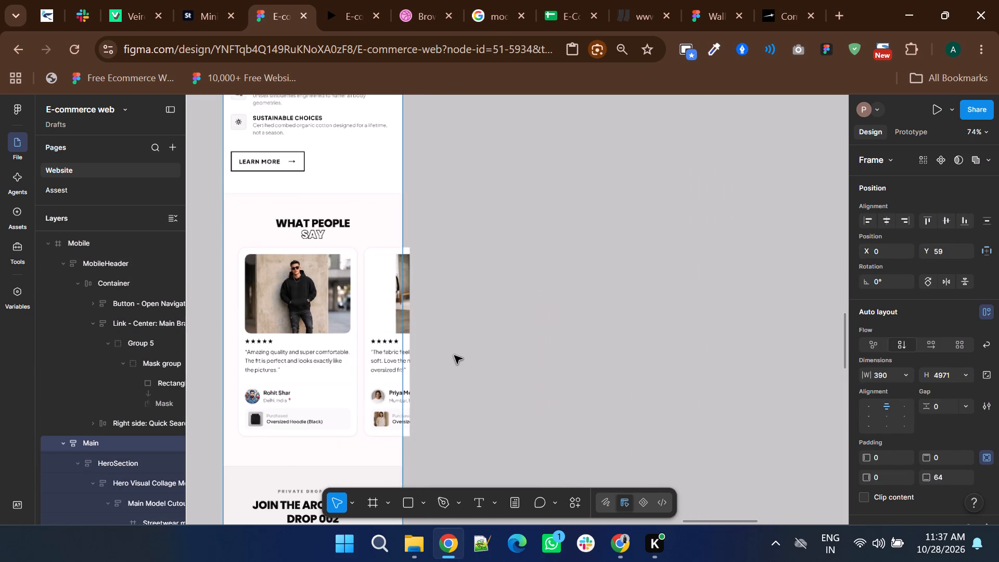
key(ctrl+z)
key(ctrl+z)
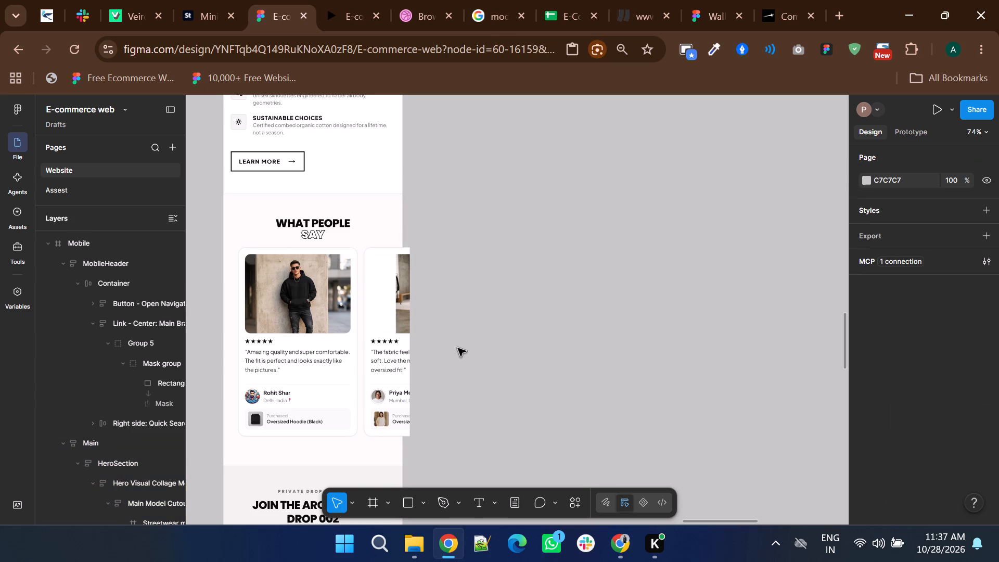
key(ctrl+z)
key(ctrl+z)
key(ctrl+z)
key(ctrl+z)
key(ctrl+z)
key(ctrl+z)
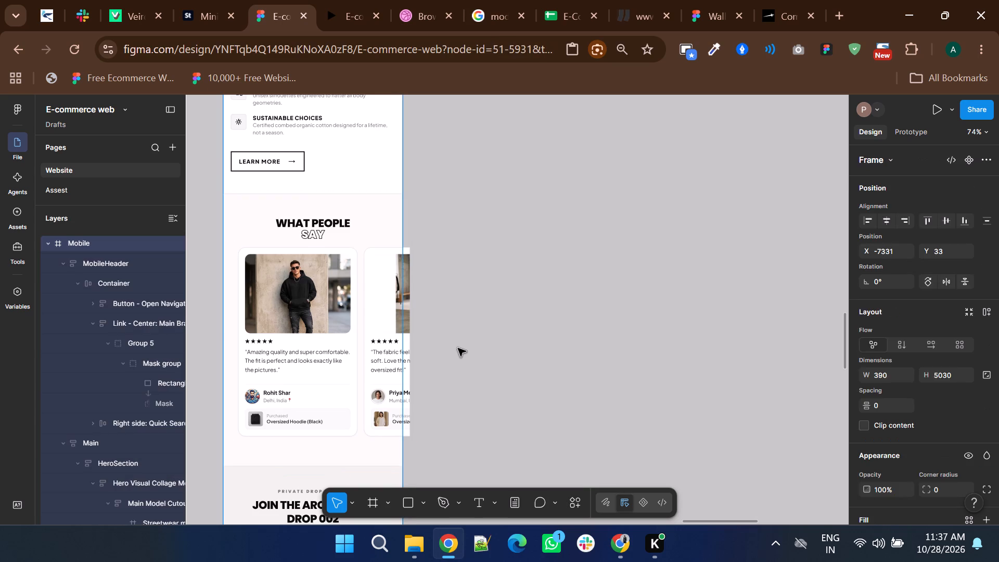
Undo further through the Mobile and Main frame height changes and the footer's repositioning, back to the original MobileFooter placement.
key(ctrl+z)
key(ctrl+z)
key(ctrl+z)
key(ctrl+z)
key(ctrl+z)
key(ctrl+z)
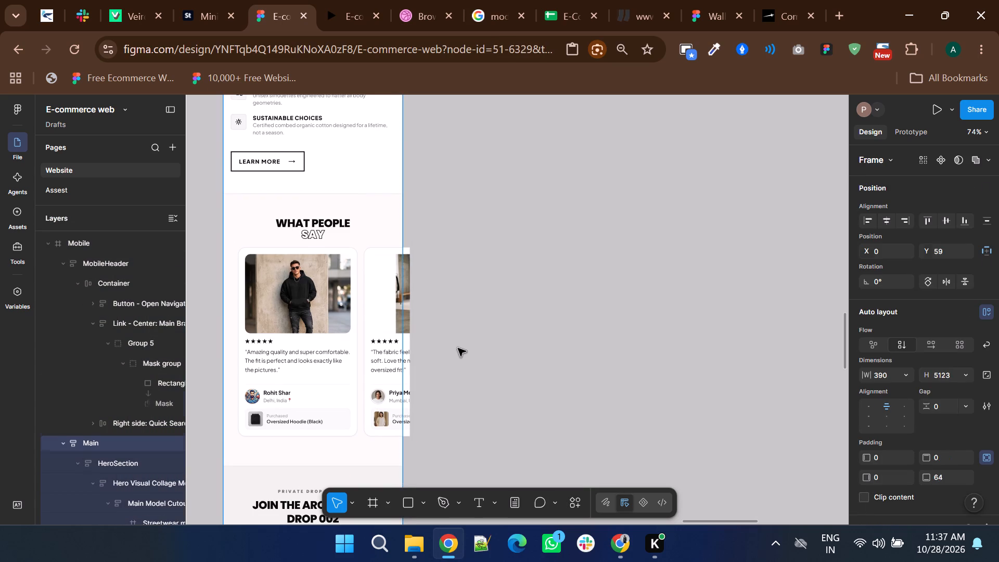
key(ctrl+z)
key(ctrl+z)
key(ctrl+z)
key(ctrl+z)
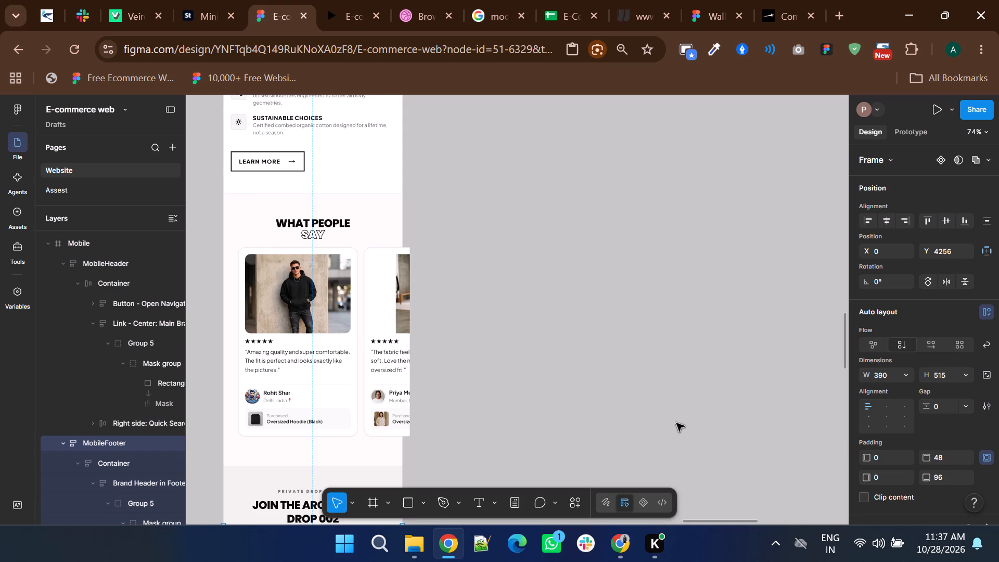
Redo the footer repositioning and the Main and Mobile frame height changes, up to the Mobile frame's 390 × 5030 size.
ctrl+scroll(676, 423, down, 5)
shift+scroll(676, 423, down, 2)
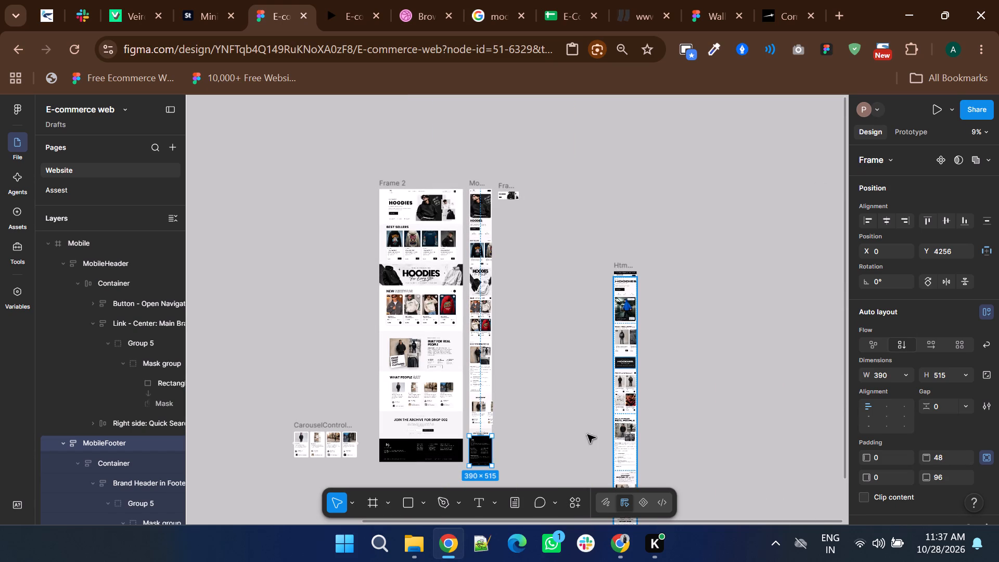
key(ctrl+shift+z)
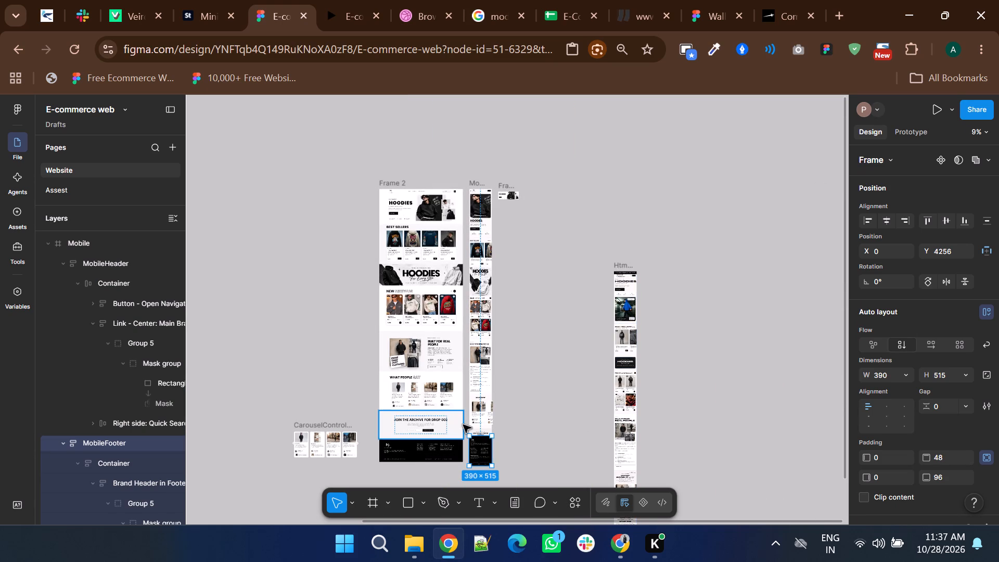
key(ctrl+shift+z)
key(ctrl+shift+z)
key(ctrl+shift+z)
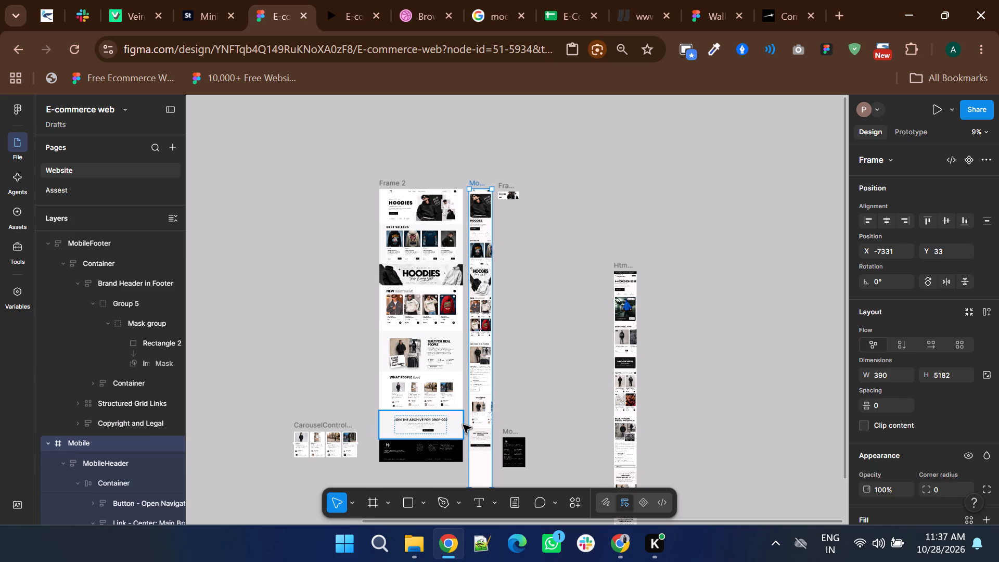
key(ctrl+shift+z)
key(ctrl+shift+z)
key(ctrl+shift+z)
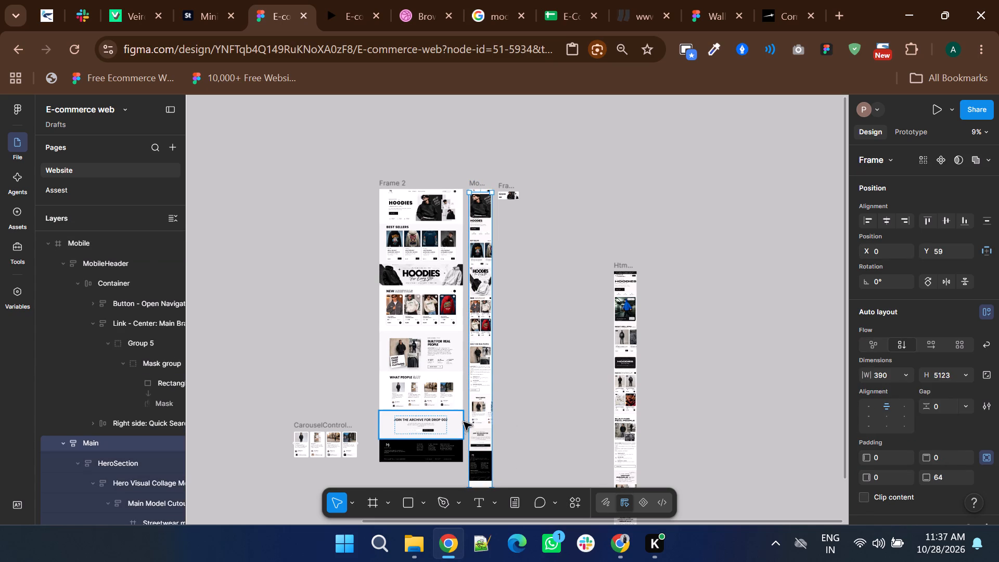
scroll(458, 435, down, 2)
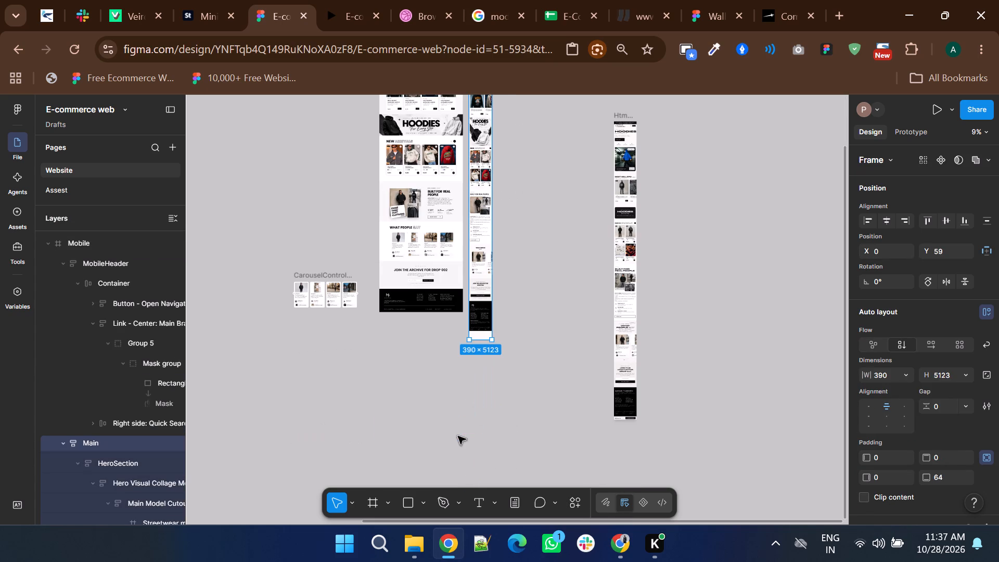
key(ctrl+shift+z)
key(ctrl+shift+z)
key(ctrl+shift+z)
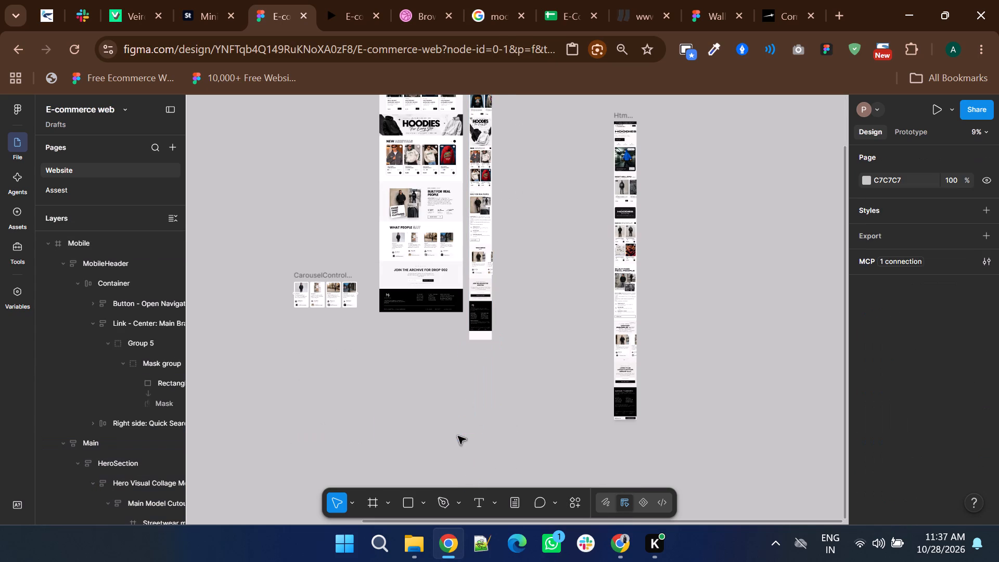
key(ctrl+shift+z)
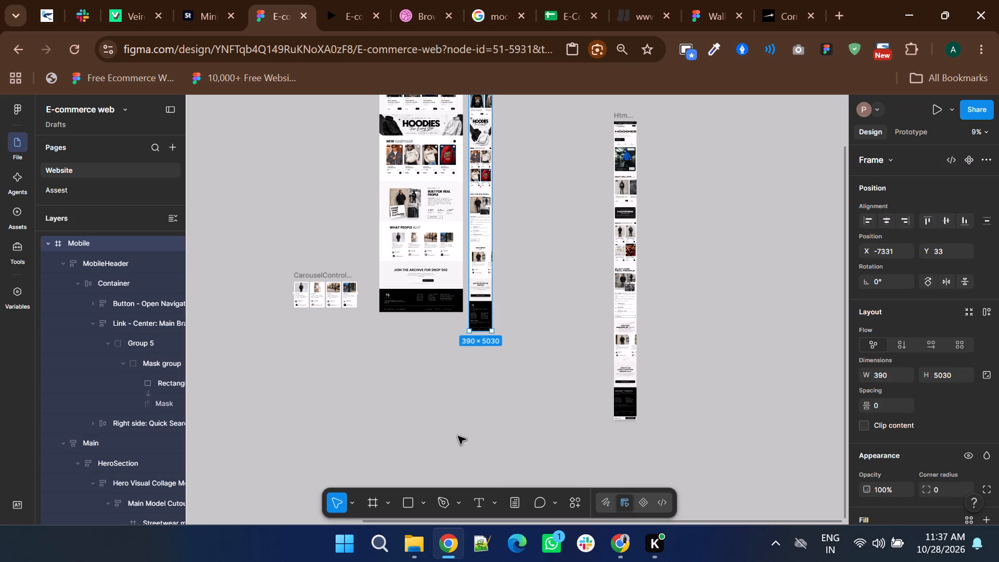
Draw a frame of about 395 × 5030 over the whole Mobile page, enclosing its header, main content and footer.
click(532, 372)
ctrl+scroll(529, 395, down, 2)
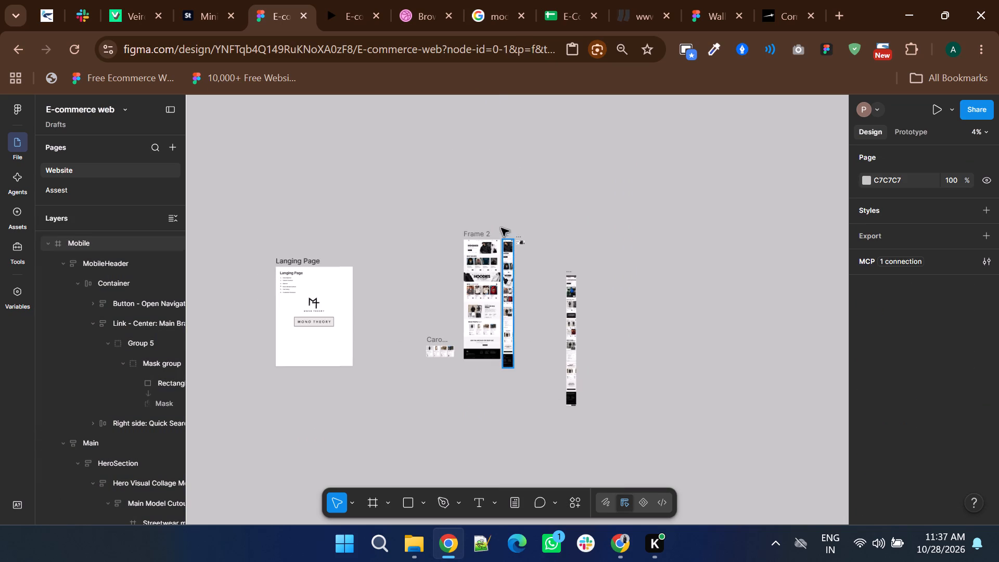
ctrl+scroll(519, 247, up, 3)
click(372, 505)
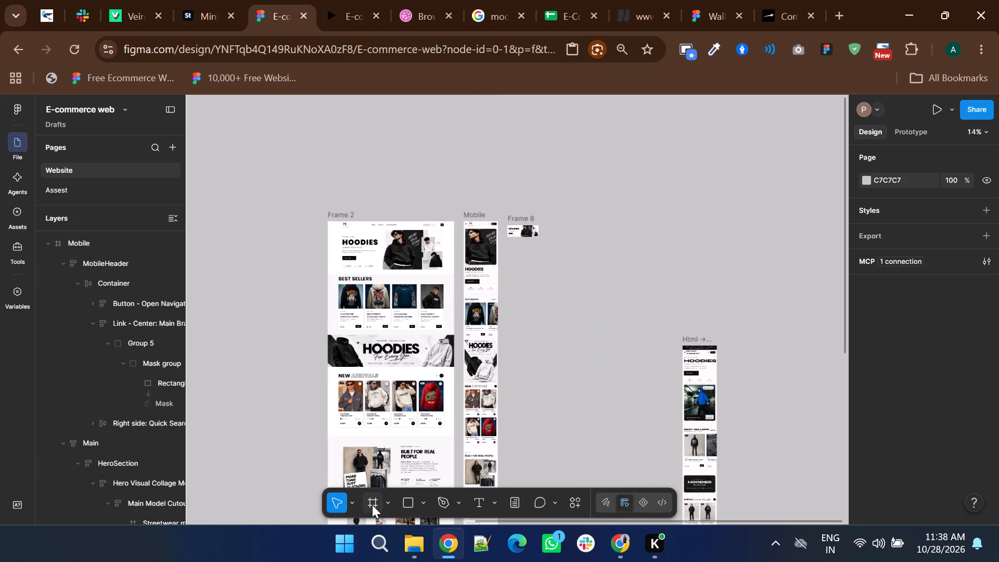
drag(464, 222, 509, 414)
scroll(509, 414, down, 3)
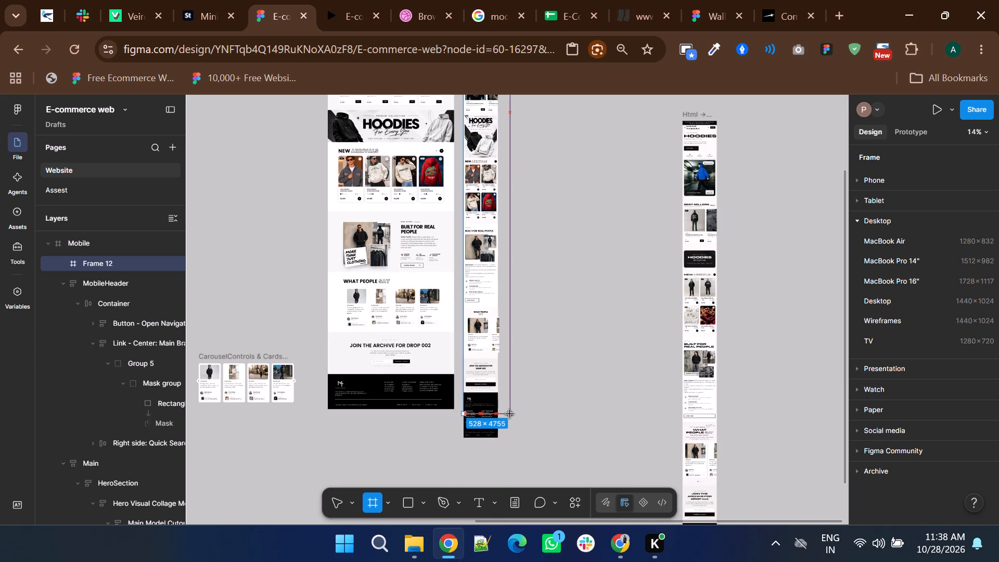
drag(509, 414, 499, 441)
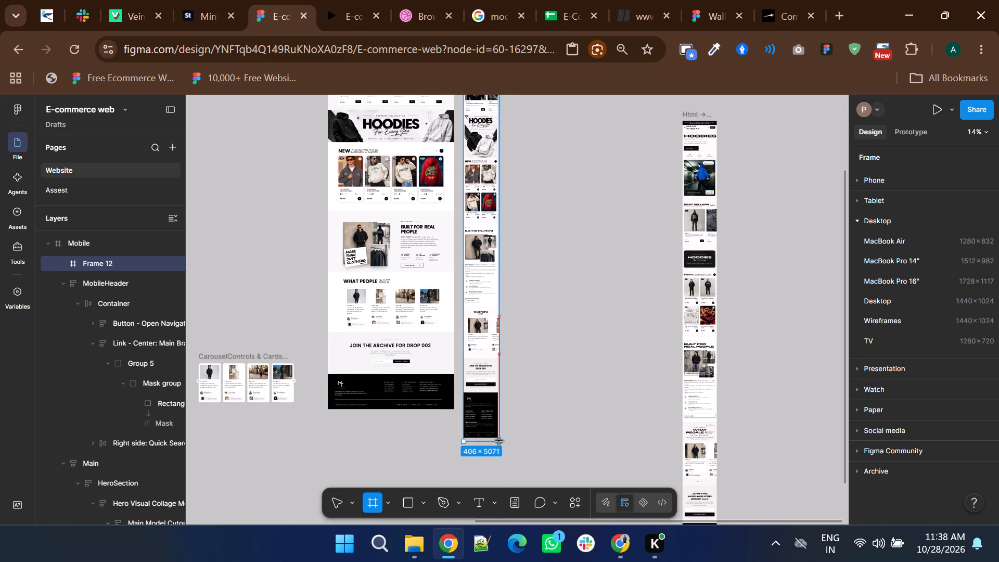
drag(499, 441, 498, 438)
click(549, 424)
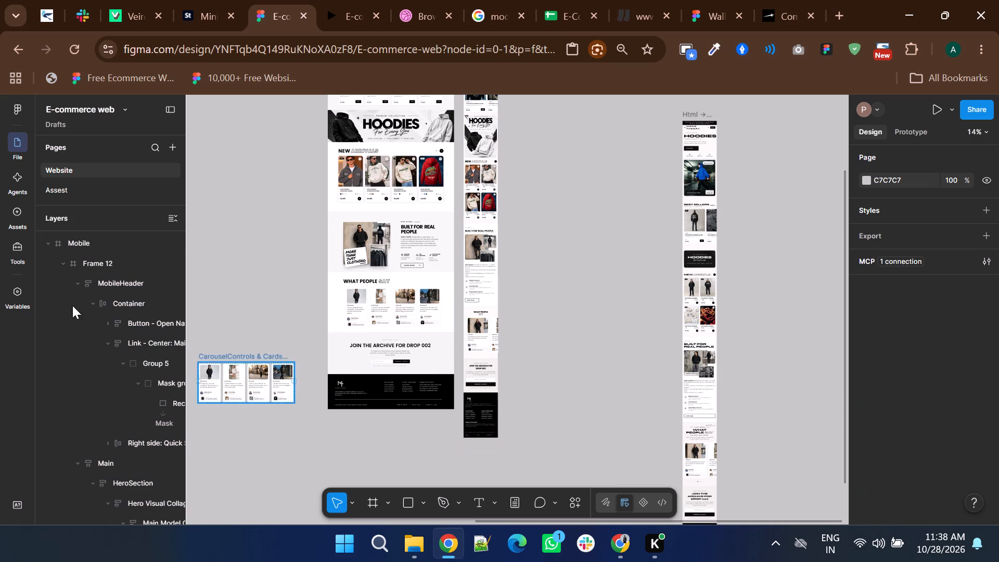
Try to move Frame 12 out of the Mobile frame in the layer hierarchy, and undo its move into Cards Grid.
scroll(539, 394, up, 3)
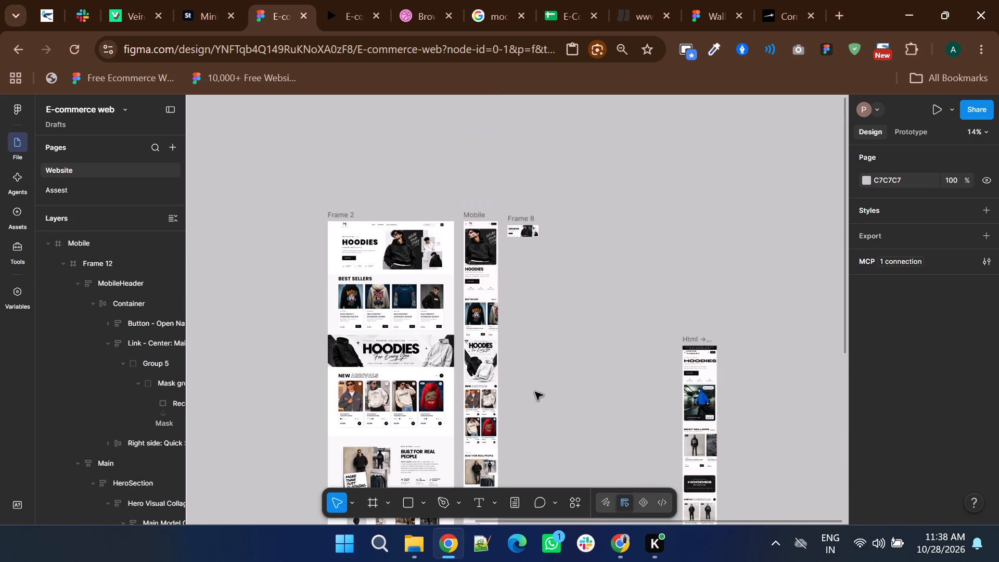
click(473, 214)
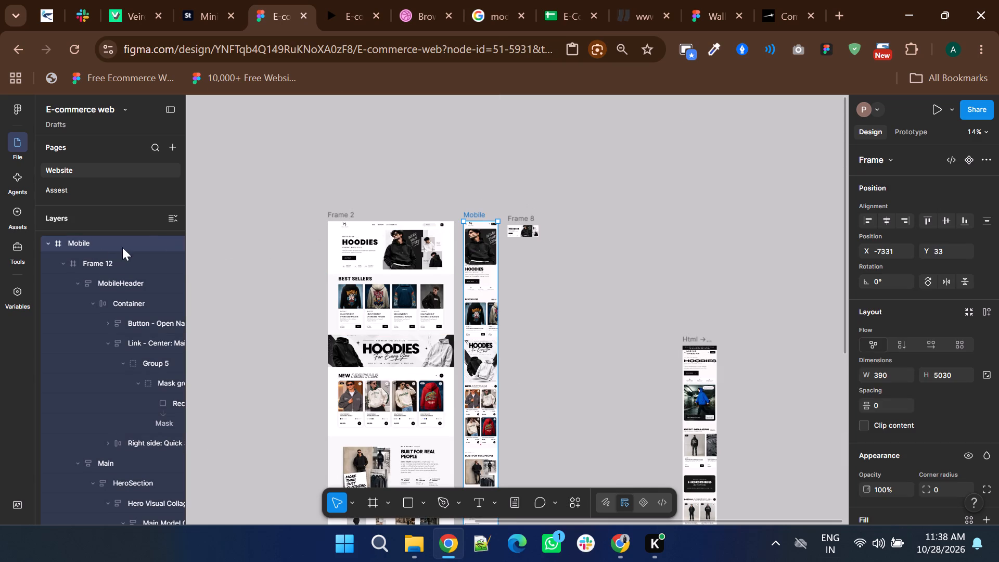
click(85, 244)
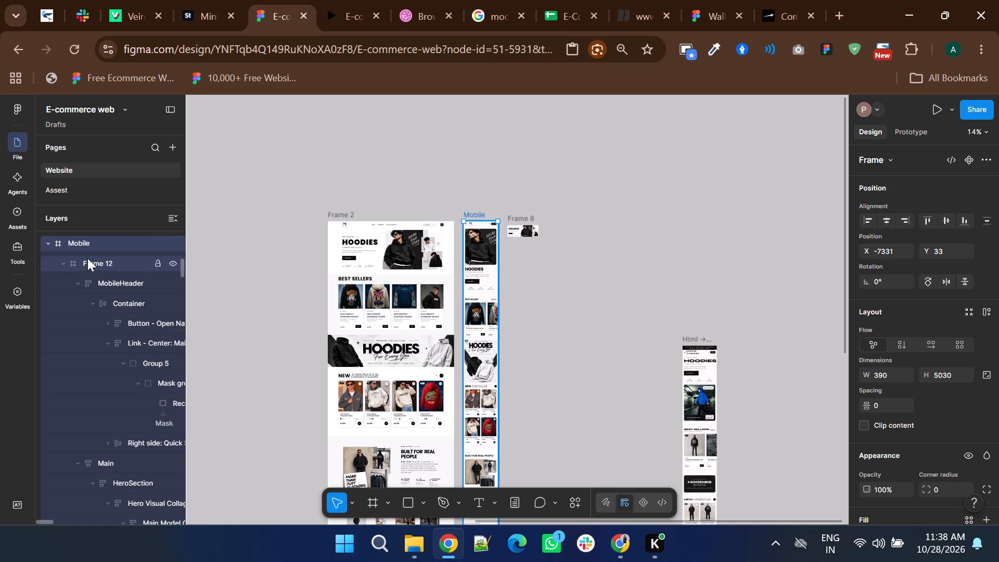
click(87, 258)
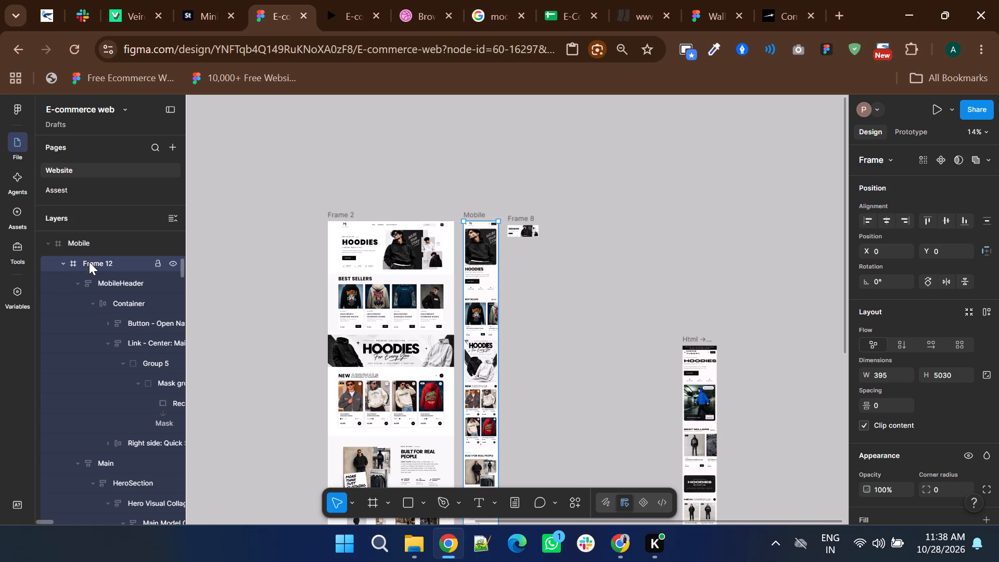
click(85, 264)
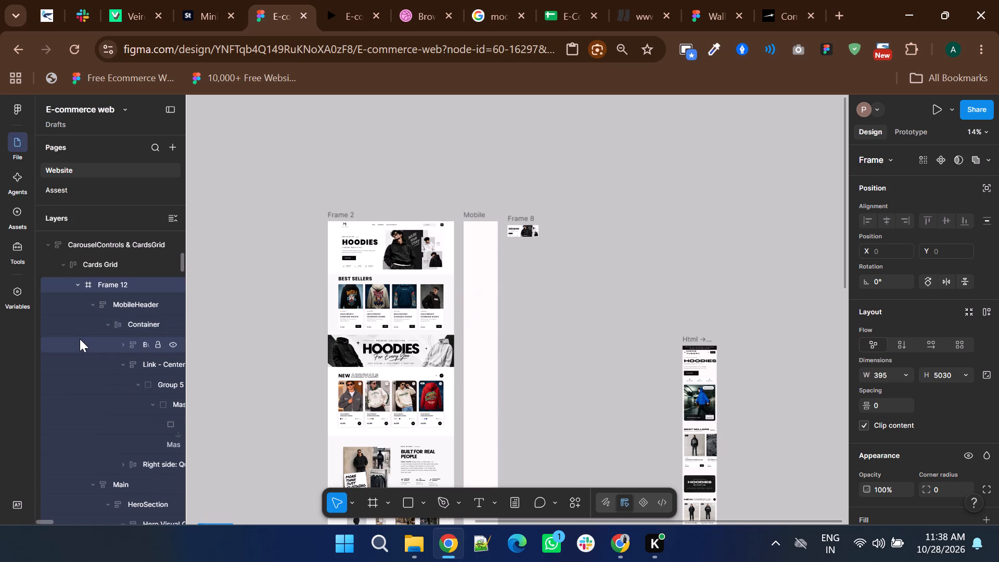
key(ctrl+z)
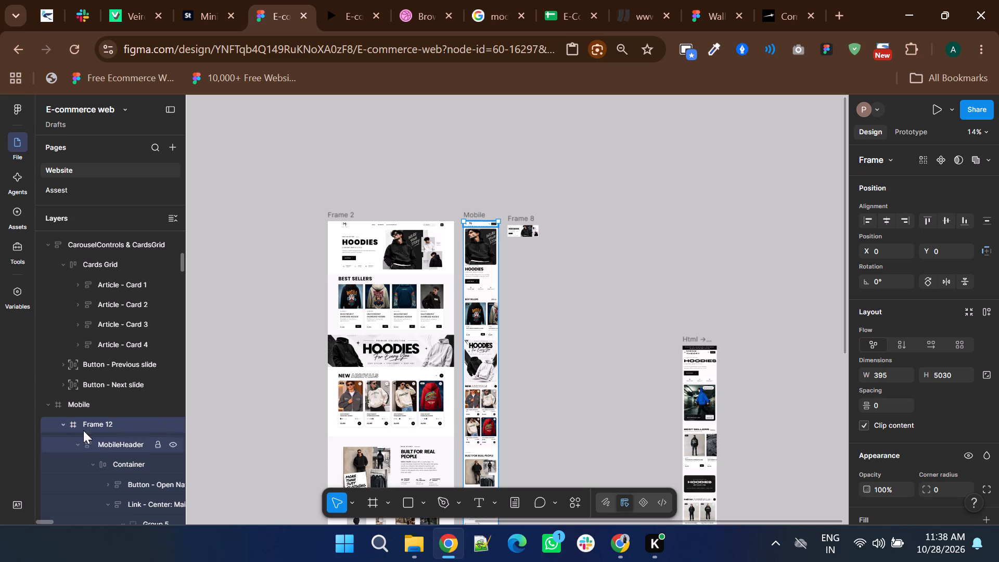
Toggle Frame 12's visibility off and on to check which page content it contains, leaving it visible.
click(85, 426)
click(173, 422)
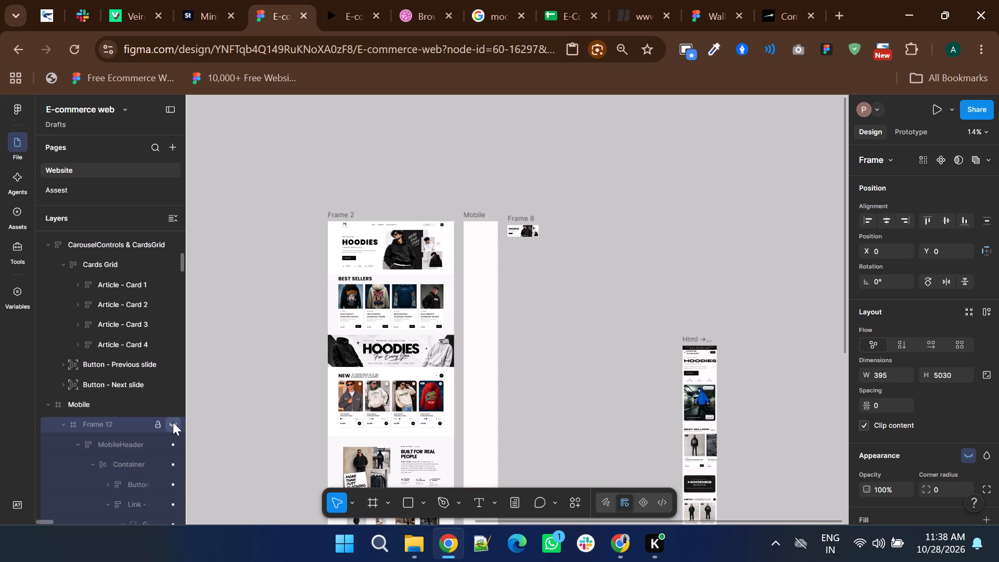
click(173, 422)
click(173, 422)
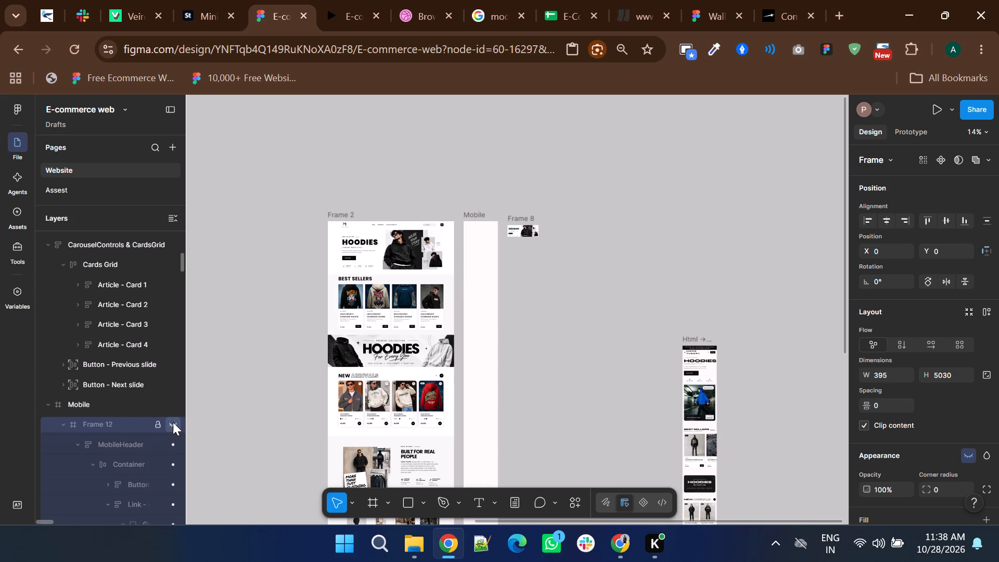
click(173, 422)
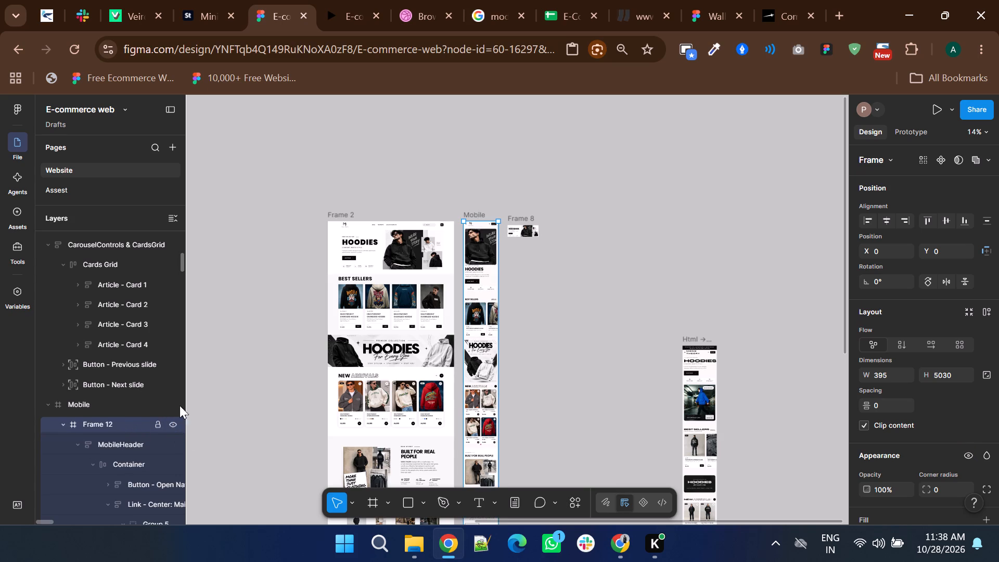
Move Frame 12 out of the Mobile frame onto the empty canvas beside it, at about X -6085, Y 144.
drag(471, 244, 578, 253)
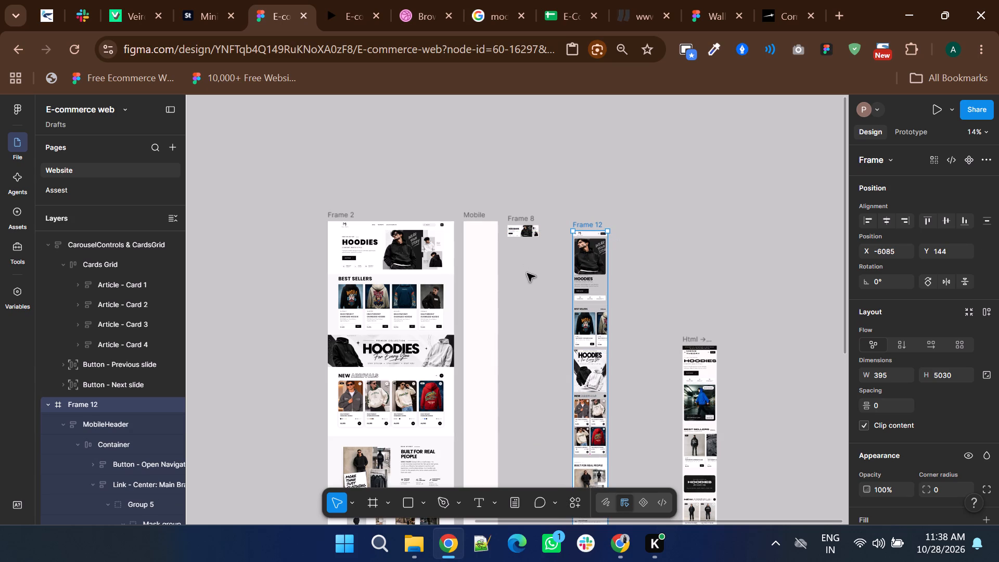
Give Frame 12 a white FFFFFF fill at 100% opacity.
scroll(938, 419, down, 3)
click(929, 355)
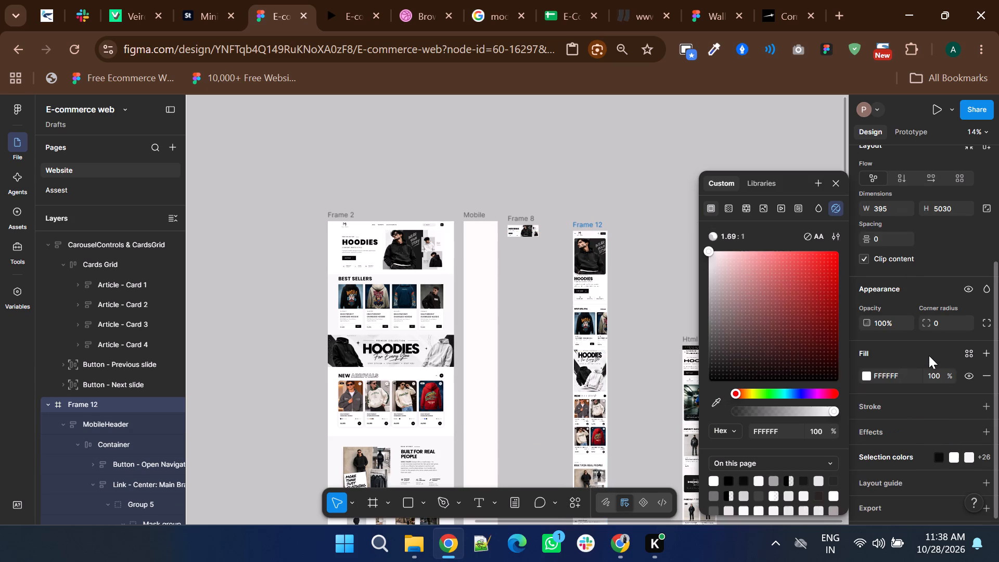
click(553, 331)
Narrow Frame 12 from its outer edge beside the black footer to a width of 390, removing the white strip.
scroll(518, 345, down, 1)
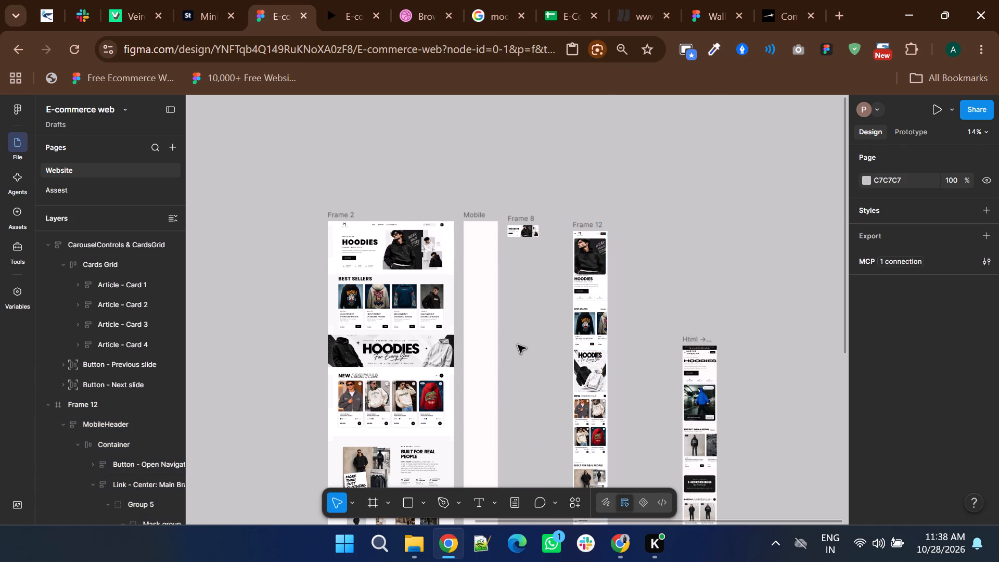
scroll(518, 345, down, 3)
ctrl+scroll(593, 259, up, 5)
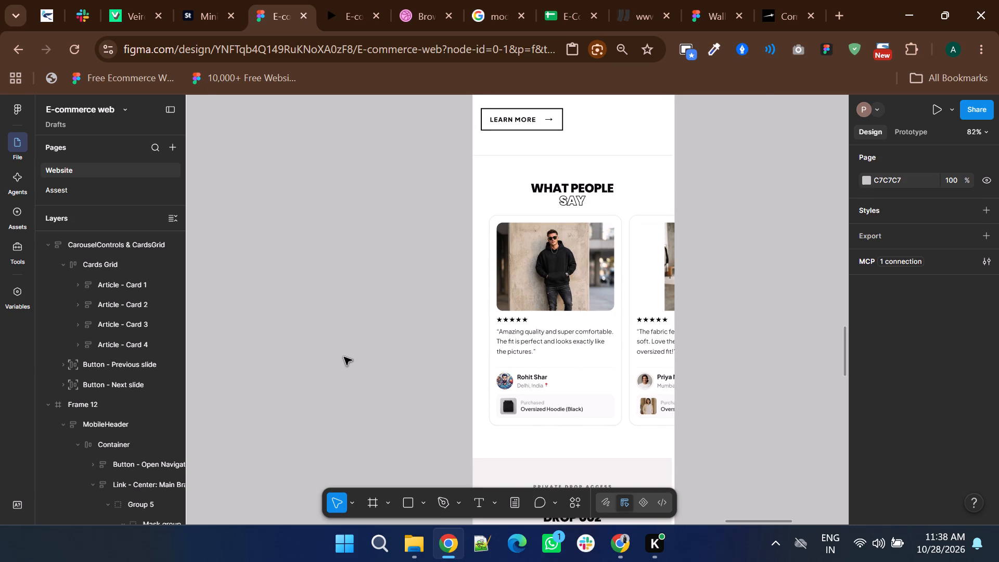
ctrl+scroll(344, 357, down, 5)
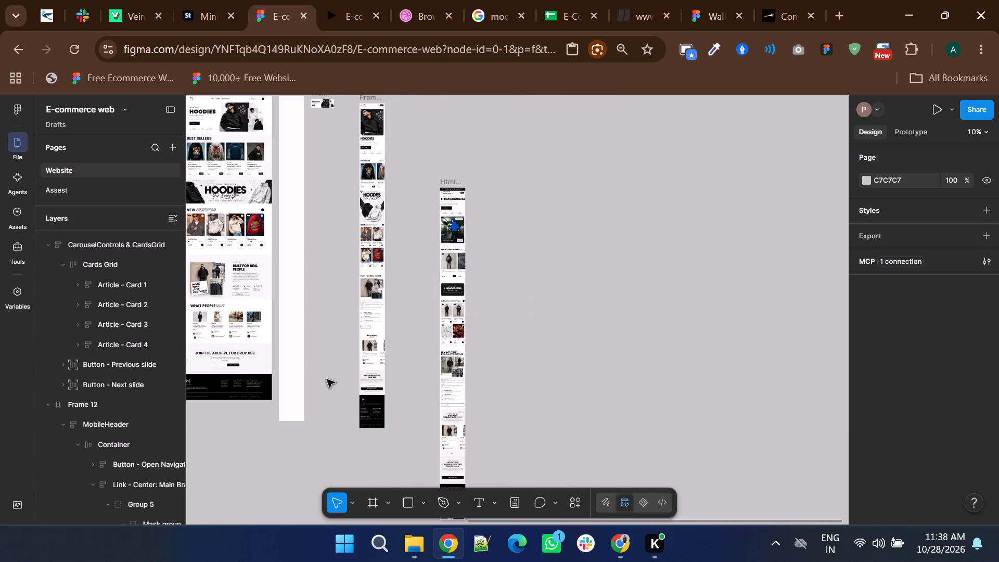
ctrl+scroll(365, 423, up, 5)
ctrl+scroll(523, 253, up, 6)
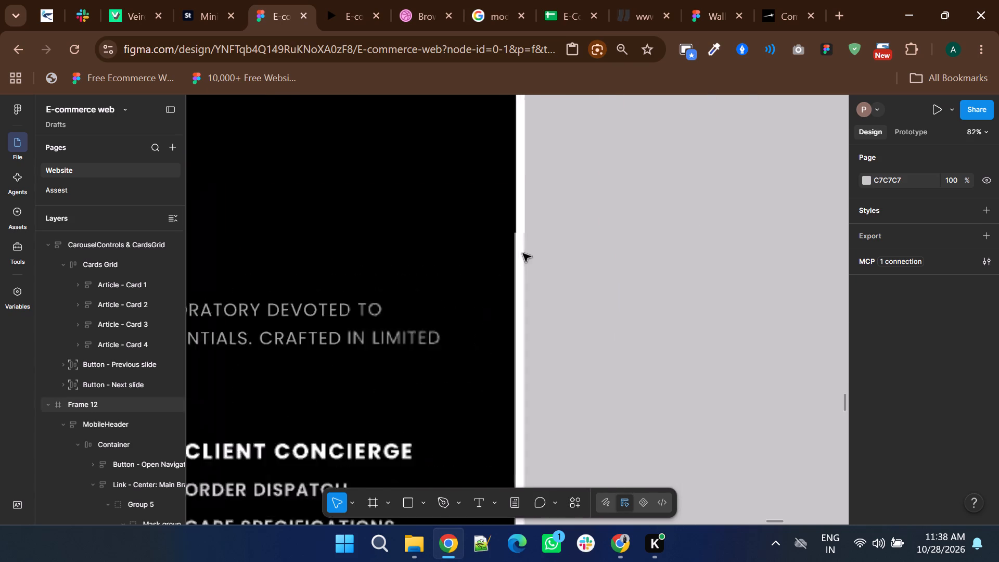
ctrl+click(529, 293)
drag(529, 300, 507, 301)
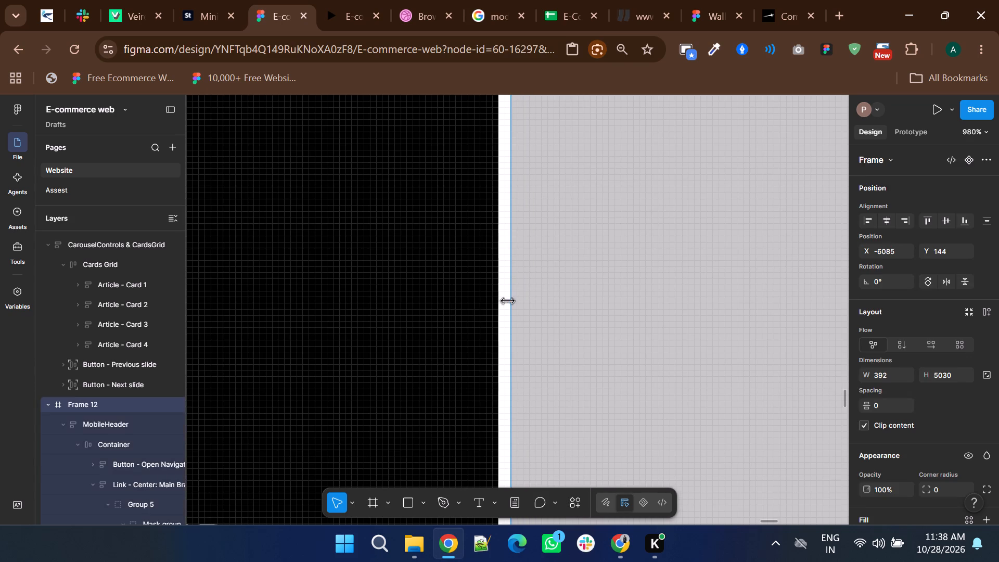
drag(507, 301, 499, 301)
ctrl+scroll(540, 322, down, 8)
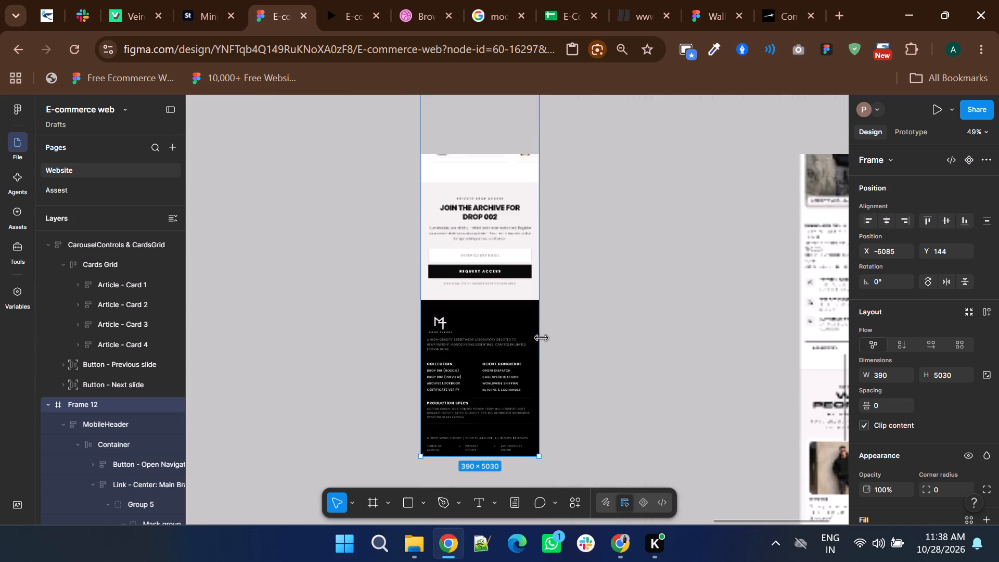
Delete the empty Mobile frame between Frame 2 and Frame 8.
scroll(565, 379, up, 10)
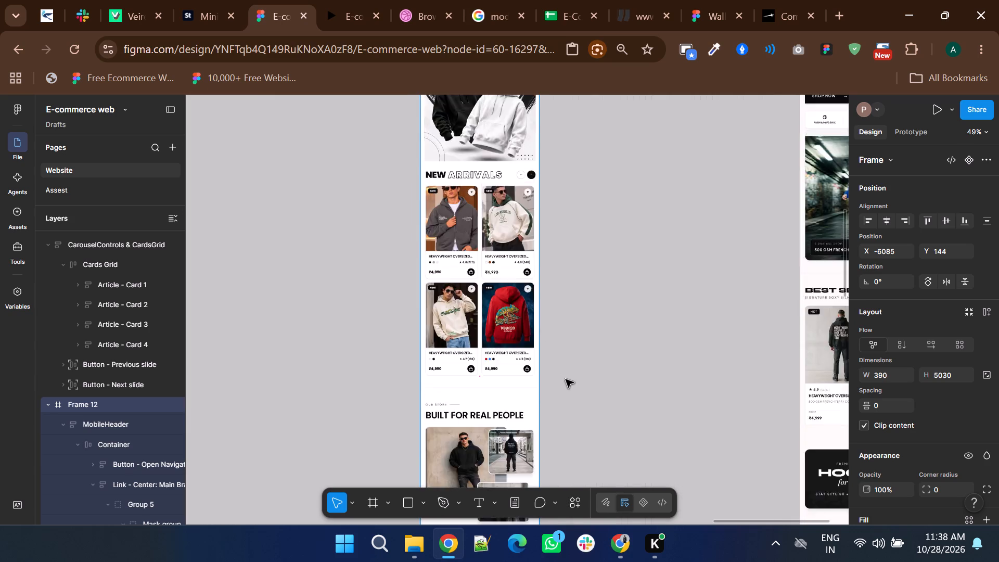
scroll(566, 379, up, 7)
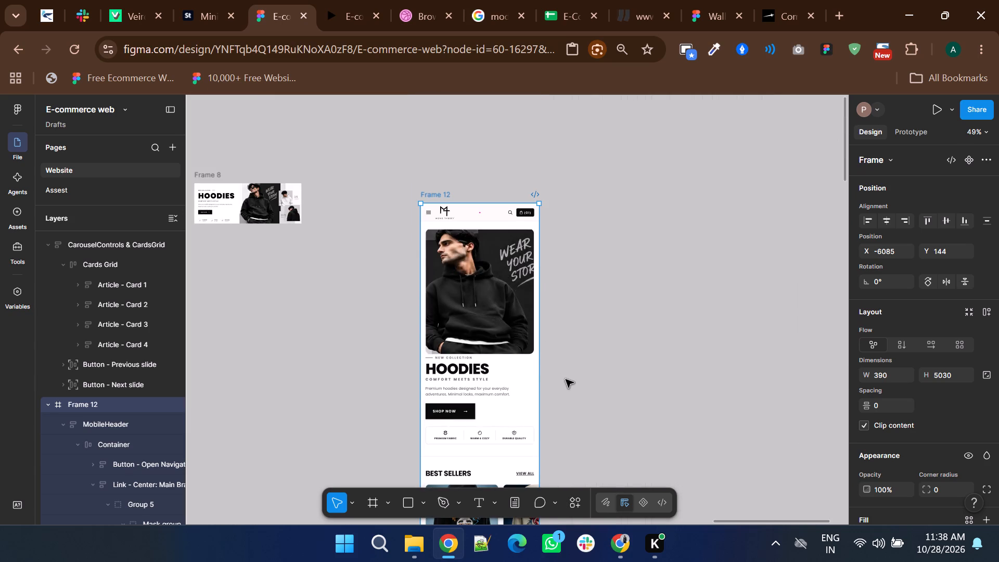
ctrl+scroll(566, 379, down, 2)
click(665, 376)
click(356, 278)
key(Delete)
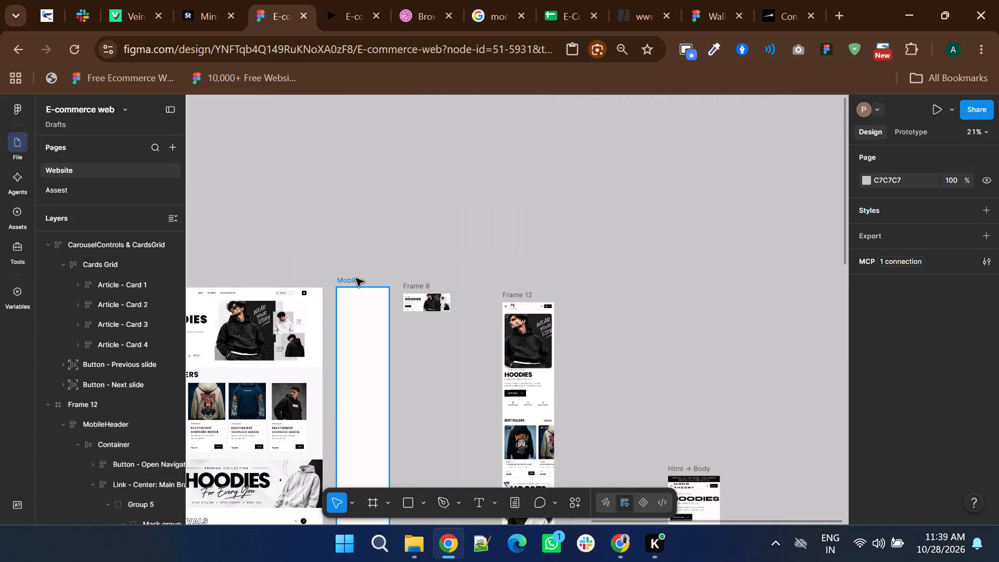
Move Frame 12 into the gap between Frame 2 and Frame 8, at about X -7331, with its top aligned to Frame 2.
scroll(562, 261, down, 1)
ctrl+scroll(689, 293, down, 2)
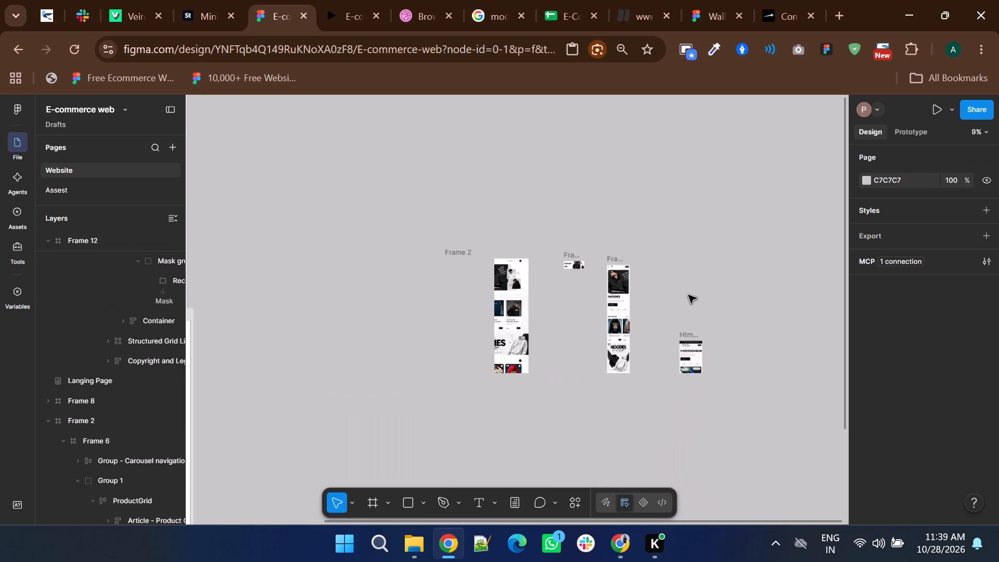
drag(612, 252, 541, 251)
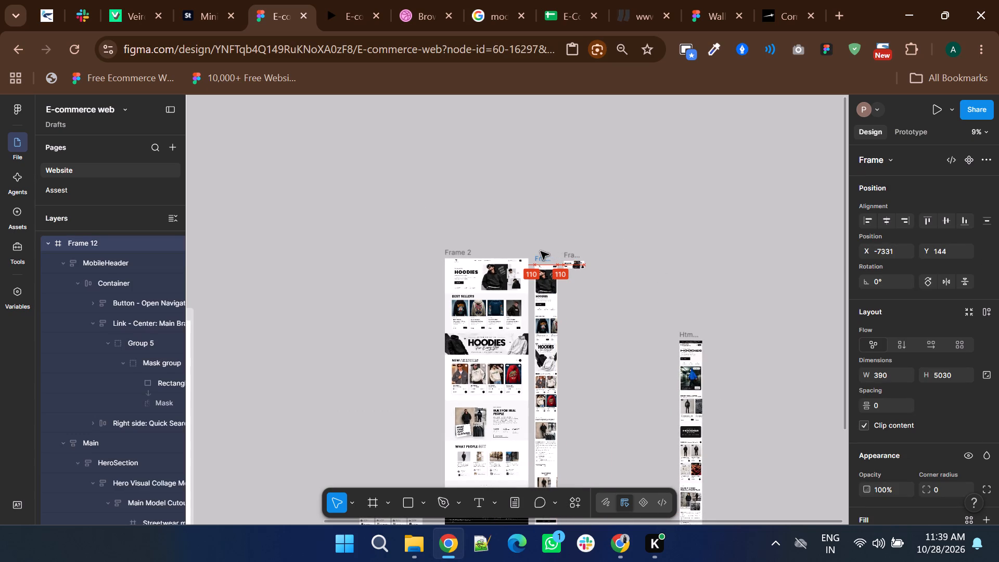
drag(541, 251, 540, 245)
click(534, 234)
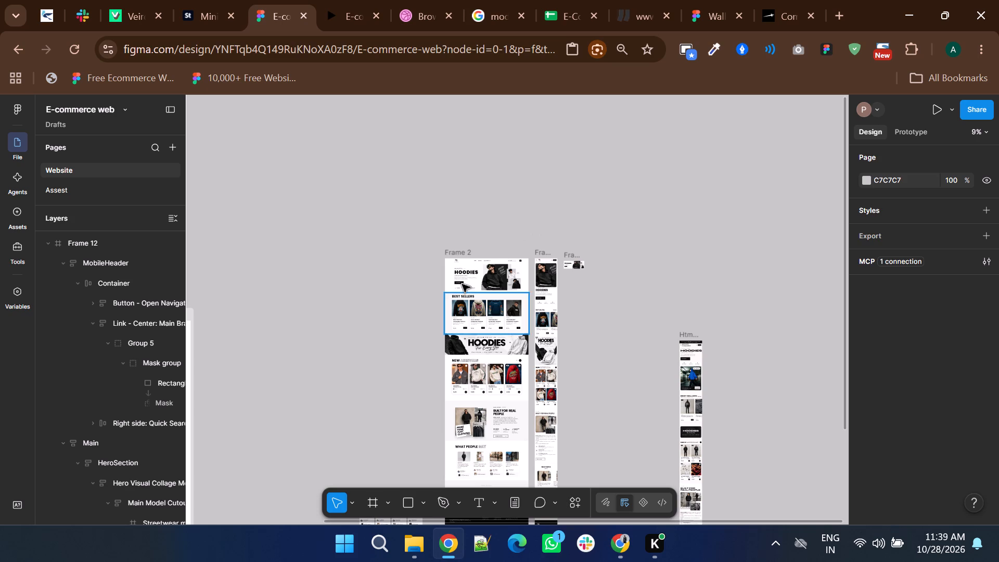
Delete the imported Html → Body frame from the canvas.
click(683, 334)
key(Delete)
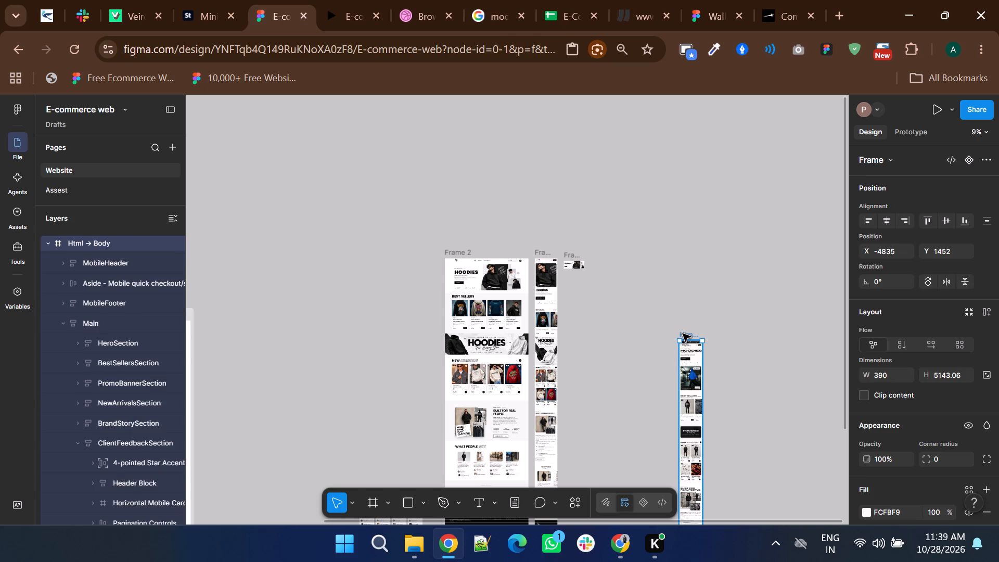
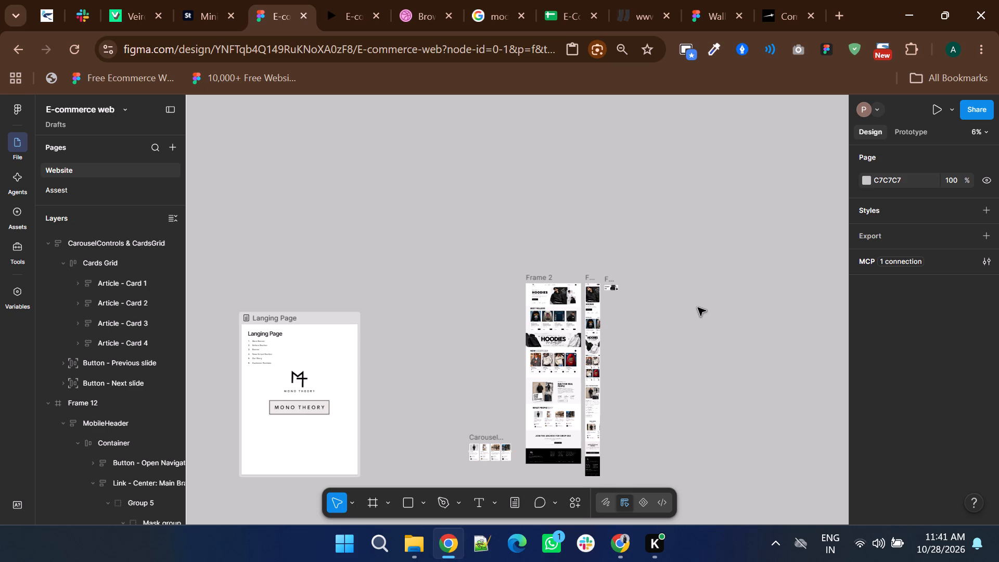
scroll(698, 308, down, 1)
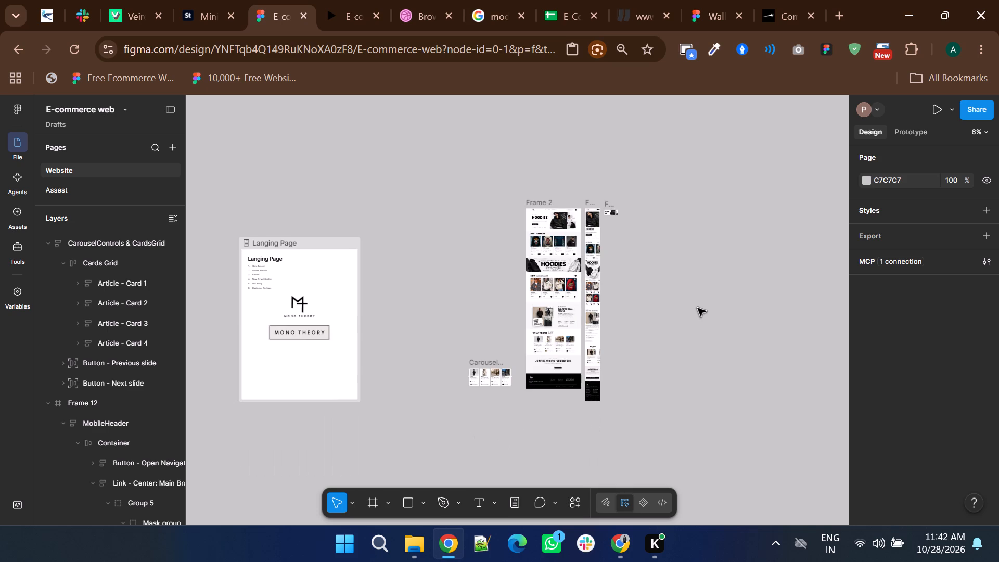
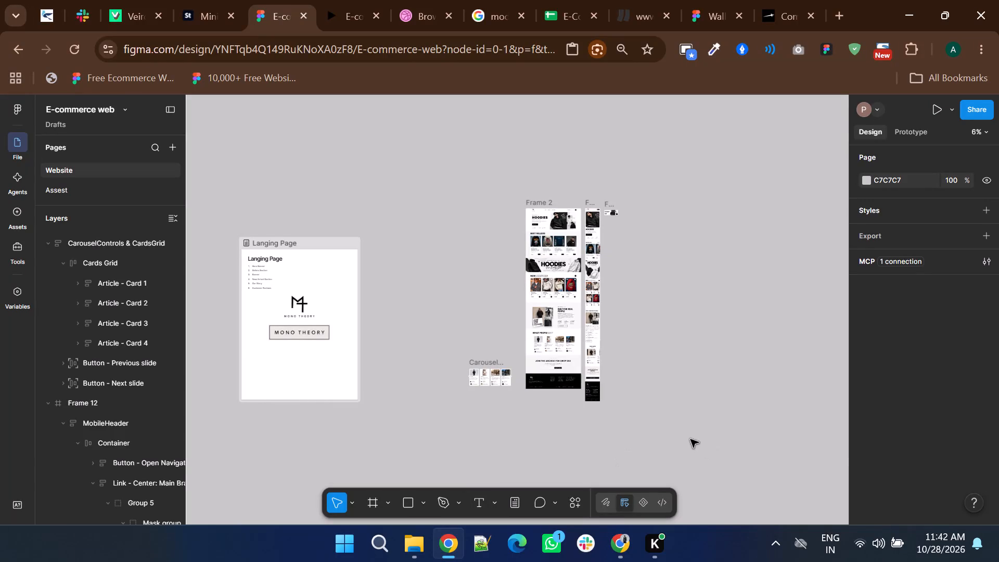
Cut the word PEOPLE out of the desktop Our Story heading, leaving BUILT FOR REAL on one line.
ctrl+scroll(617, 379, up, 5)
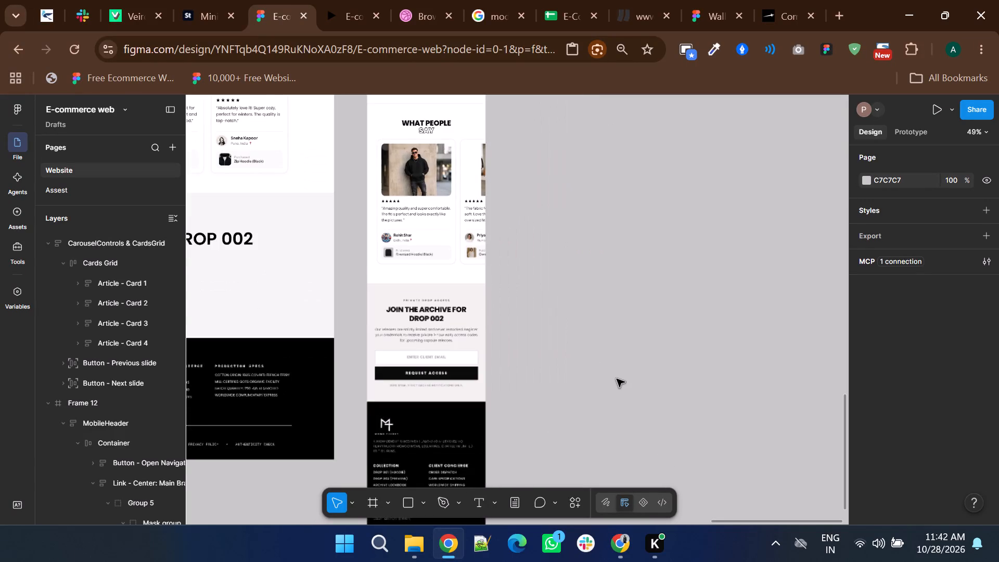
shift+scroll(617, 379, up, 5)
shift+scroll(603, 375, down, 1)
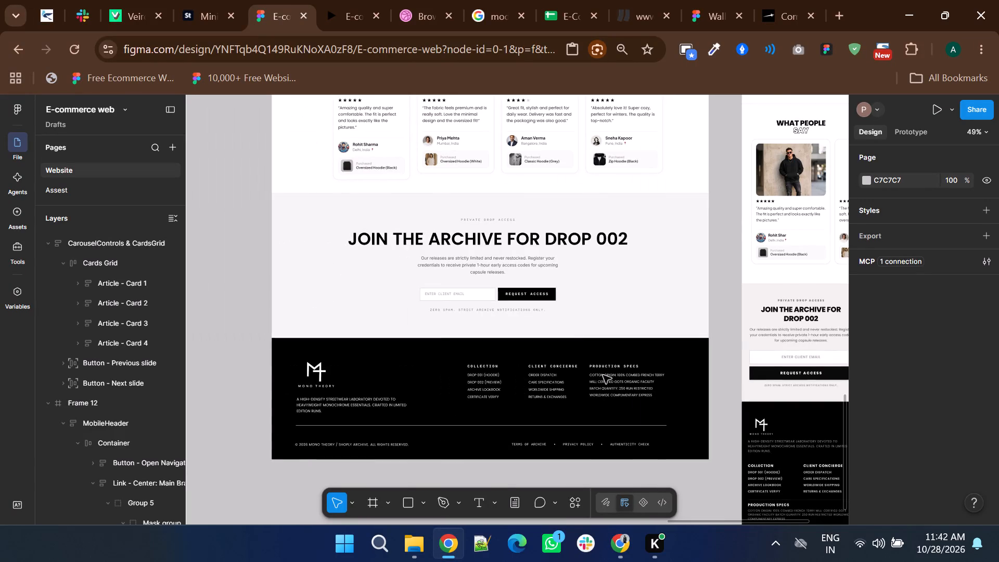
shift+scroll(603, 375, down, 1)
scroll(603, 374, up, 4)
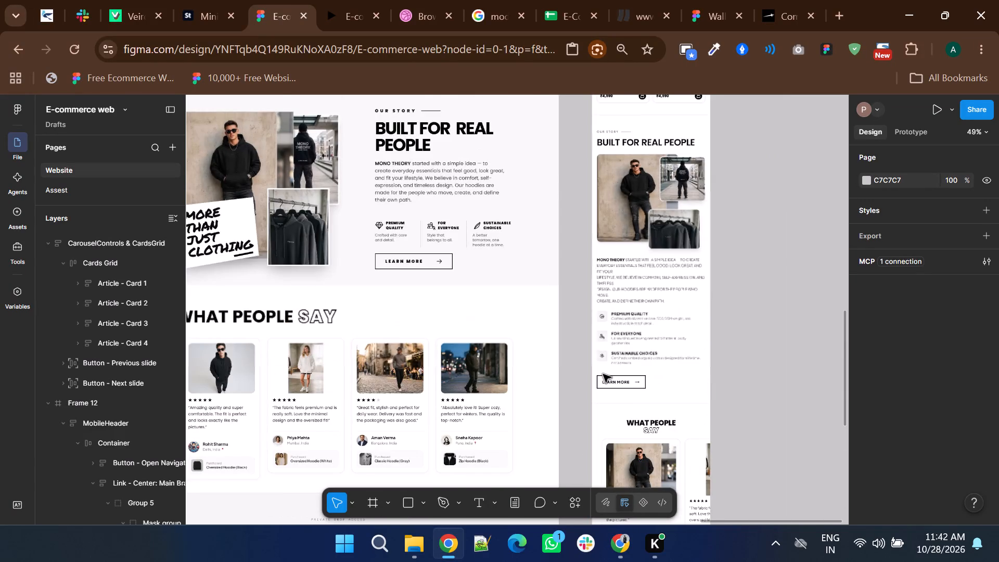
ctrl+scroll(603, 374, down, 1)
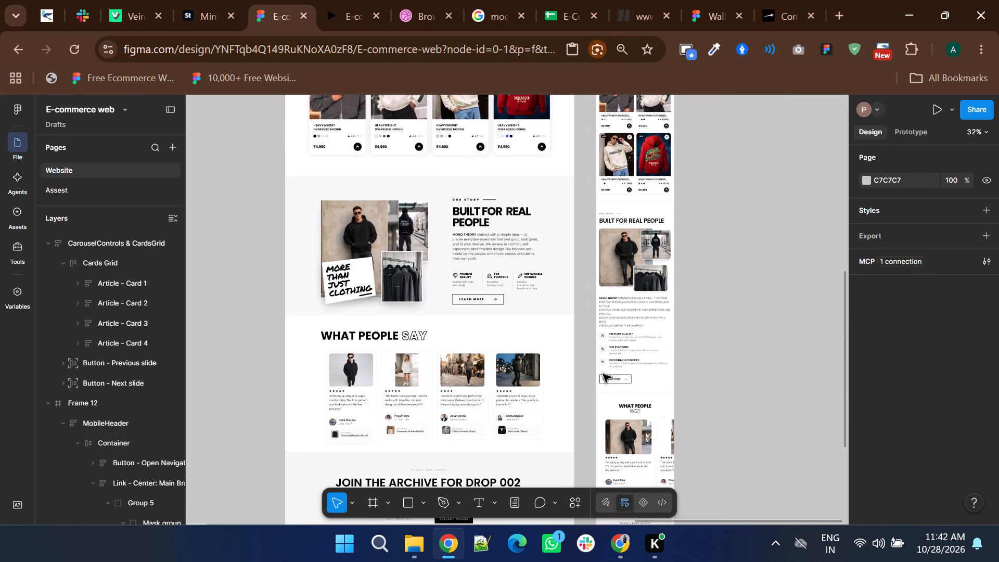
ctrl+scroll(467, 213, up, 4)
ctrl+double_click(485, 246)
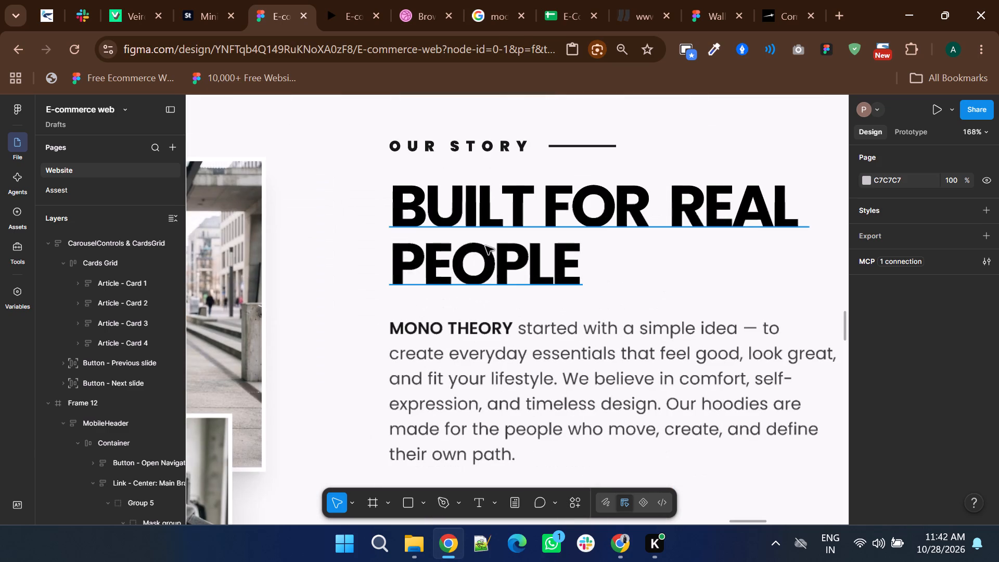
double_click(555, 271)
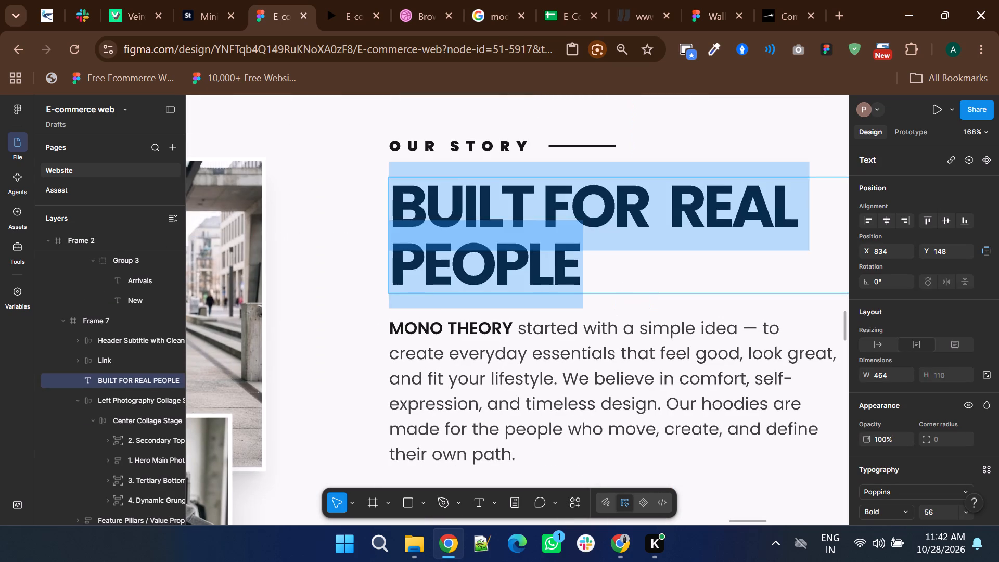
drag(605, 256, 395, 273)
key(ctrl+x)
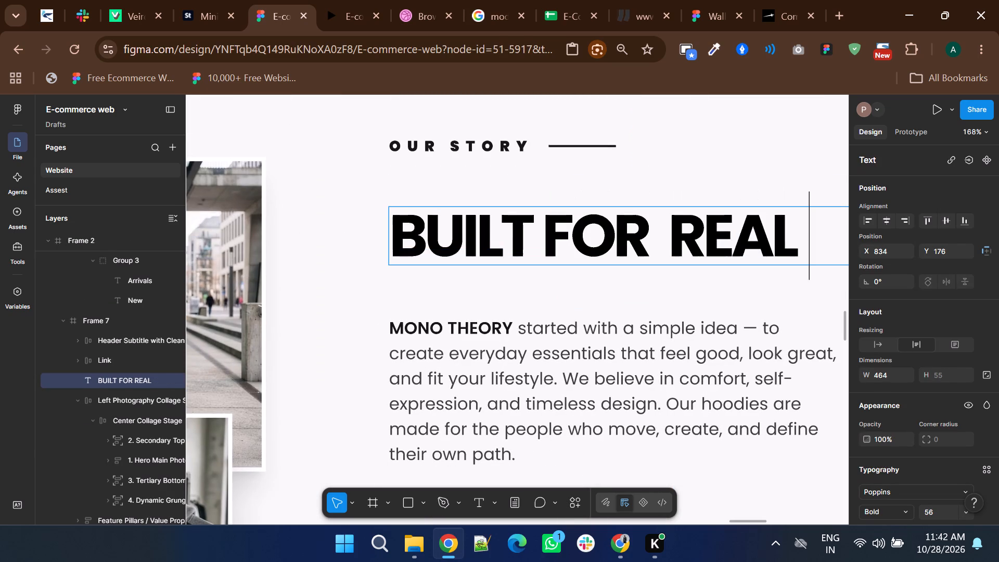
click(418, 276)
Duplicate the BUILT FOR REAL heading directly beneath the original, just above the Mono Theory paragraph.
ctrl+scroll(421, 272, down, 1)
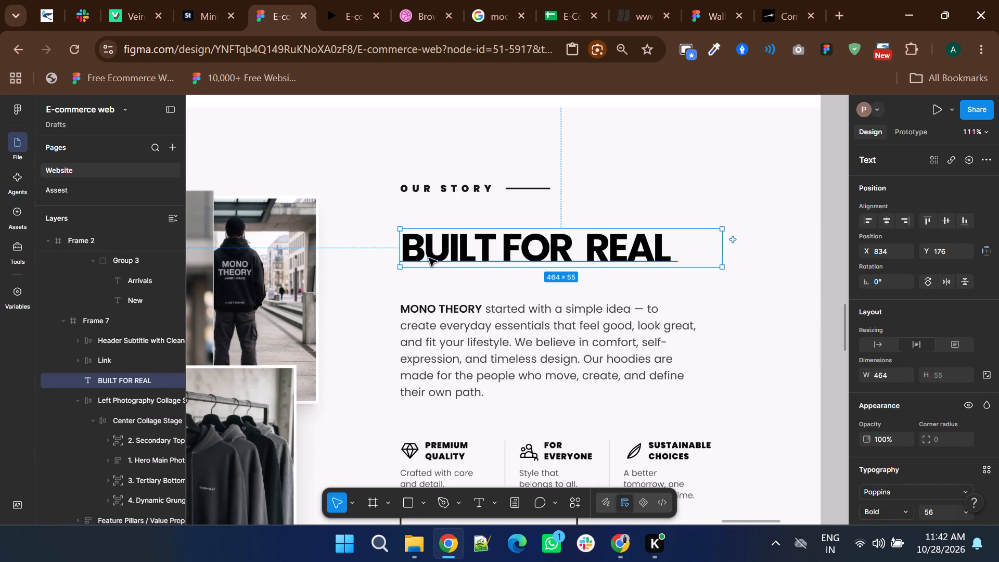
click(429, 258)
drag(430, 257, 436, 291)
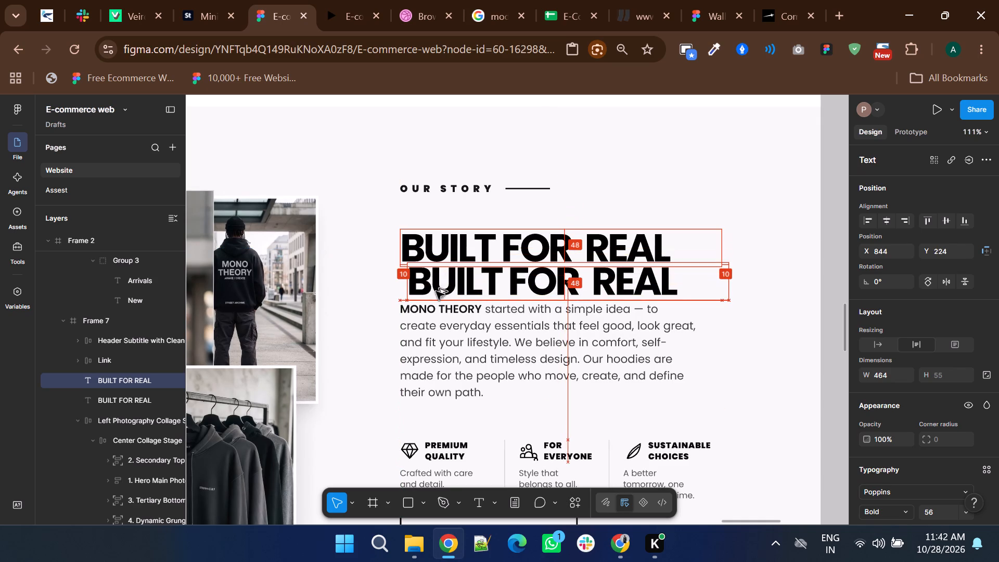
drag(436, 291, 432, 292)
Nudge the original BUILT FOR REAL heading up about 19 px, closer to the OUR STORY label.
click(445, 259)
click(445, 250)
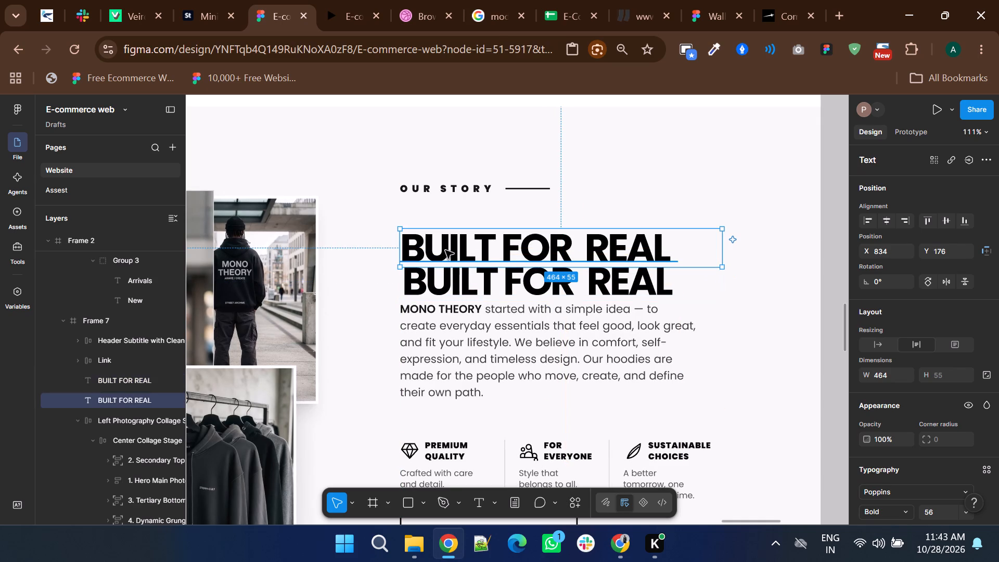
key(Up)
key(Up)
key(Up)
key(Up)
key(Up)
key(Up)
key(Up)
key(Up)
key(Up)
key(Up)
key(Up)
key(Up)
key(Up)
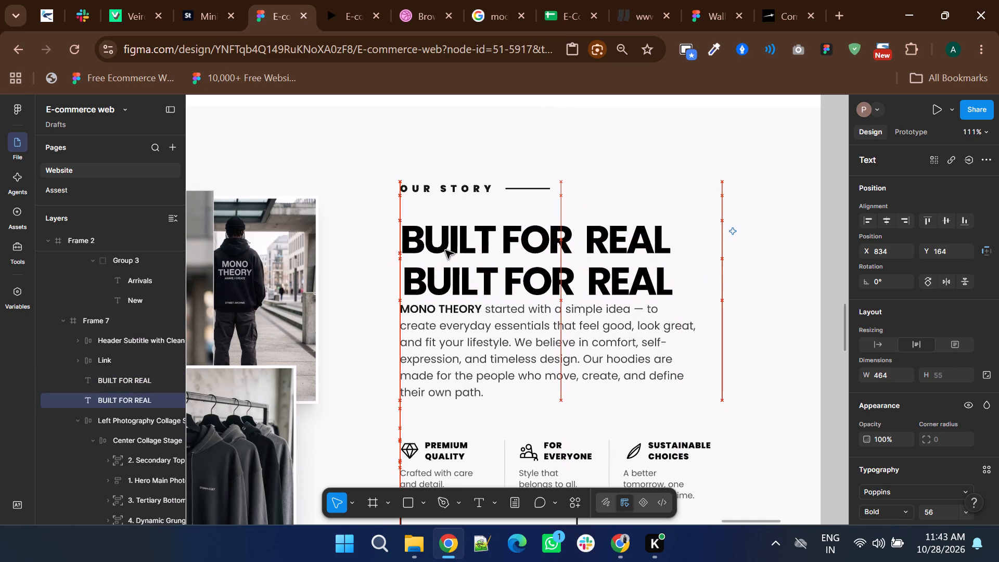
key(Up)
key(Up)
key(Up)
key(Up)
key(Up)
key(Up)
Position the duplicated heading at X 834, Y 215, left-aligned beneath the original heading.
click(429, 282)
key(Up)
key(Up)
key(Up)
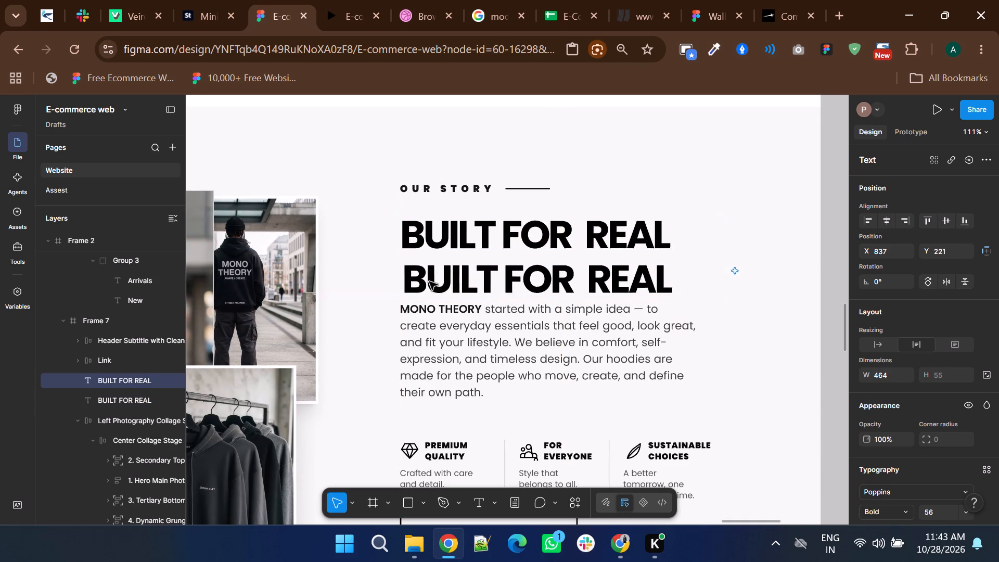
key(Up)
key(Up)
key(Up)
key(Up)
key(Up)
key(Up)
key(Left)
key(Left)
key(Left)
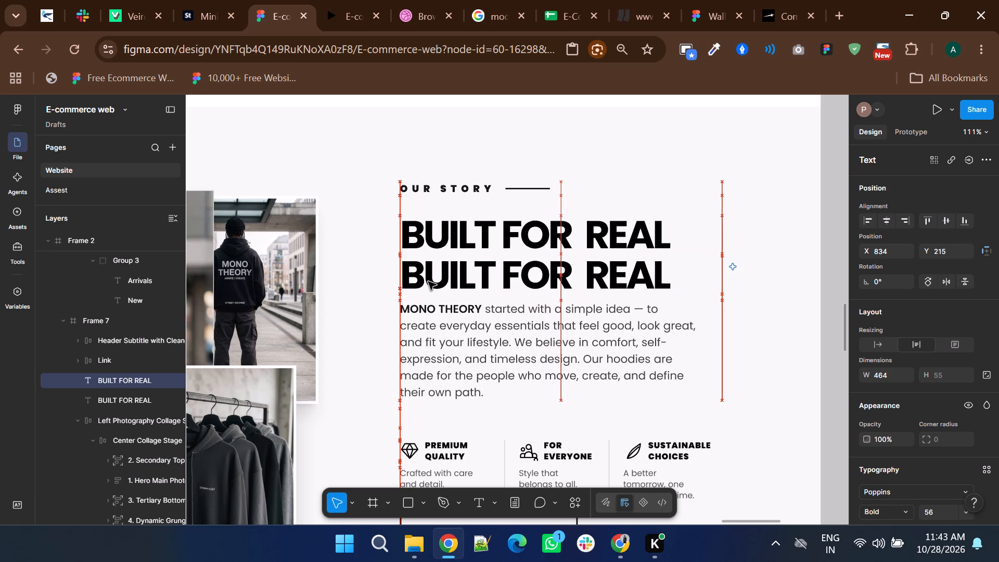
Replace the duplicate heading's text with the cut word PEOPLE, matching the existing style.
double_click(428, 282)
right_click(428, 282)
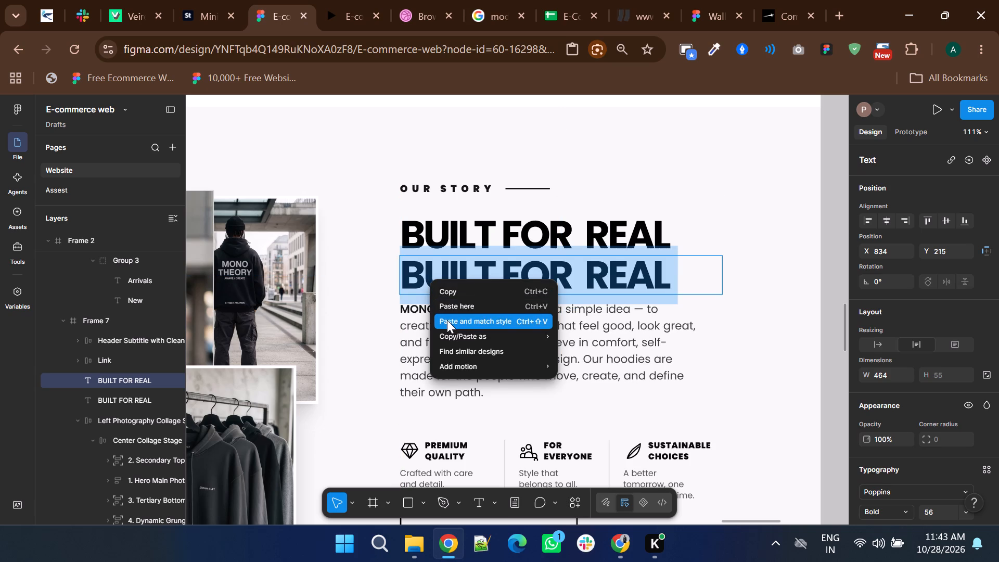
click(447, 320)
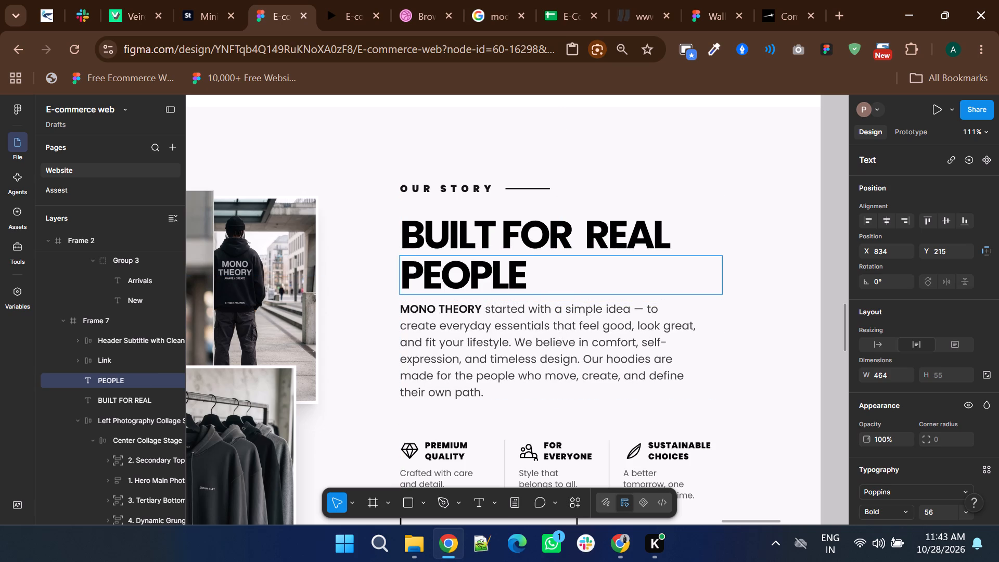
click(767, 282)
Turn PEOPLE into outlined text with a black 000000 outside stroke of weight 2.5 and its fill hidden.
scroll(925, 388, down, 2)
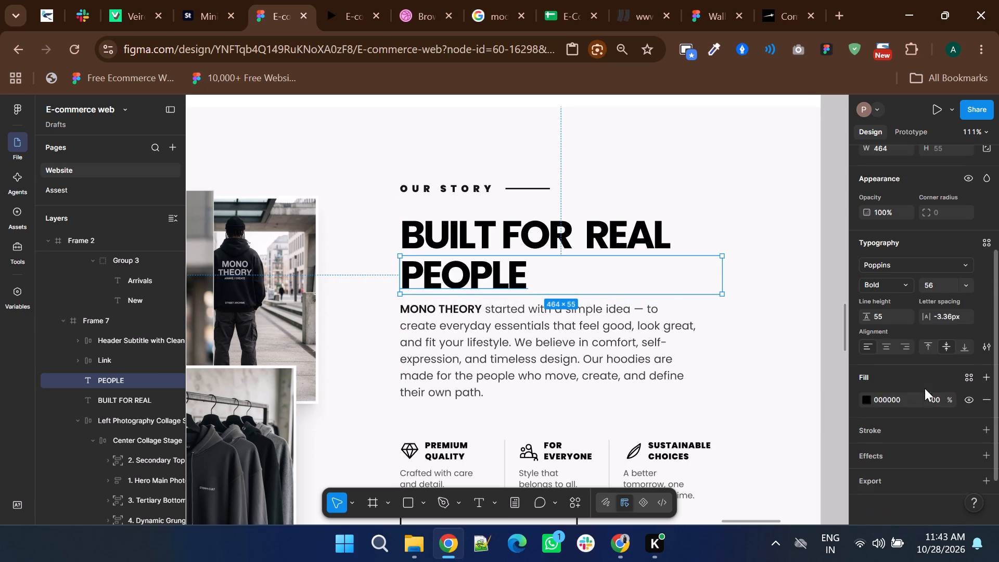
click(892, 424)
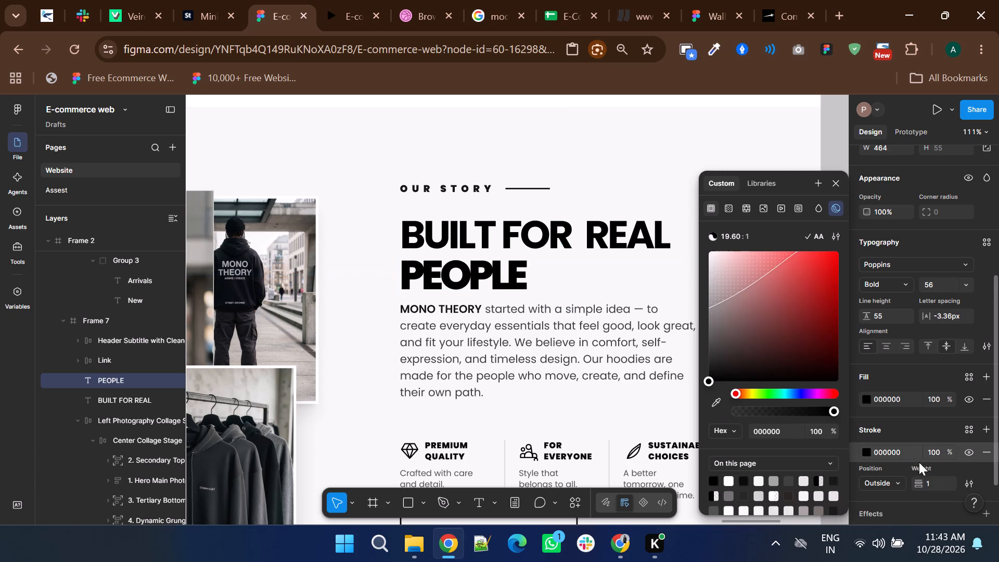
click(928, 481)
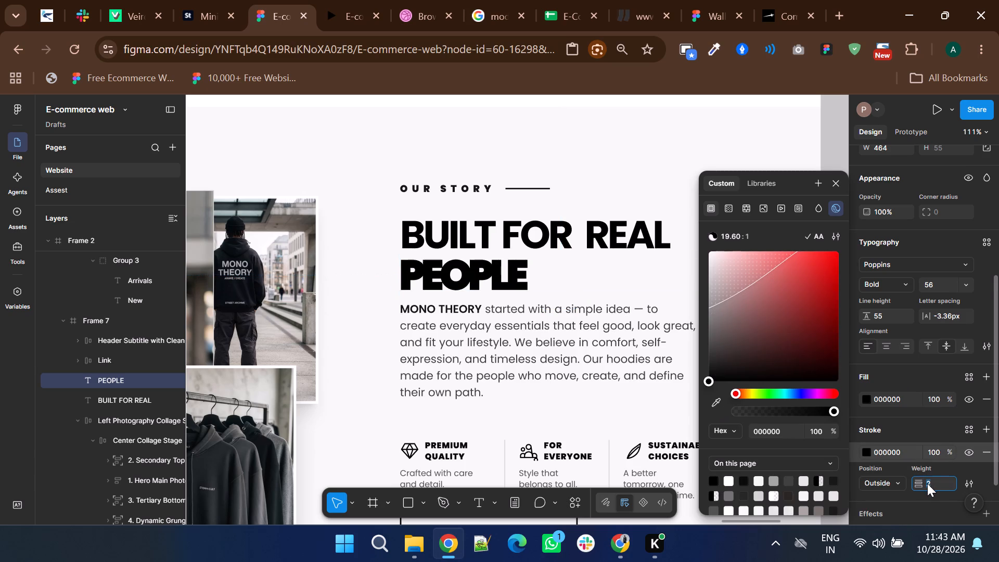
click(927, 483)
click(928, 483)
click(937, 486)
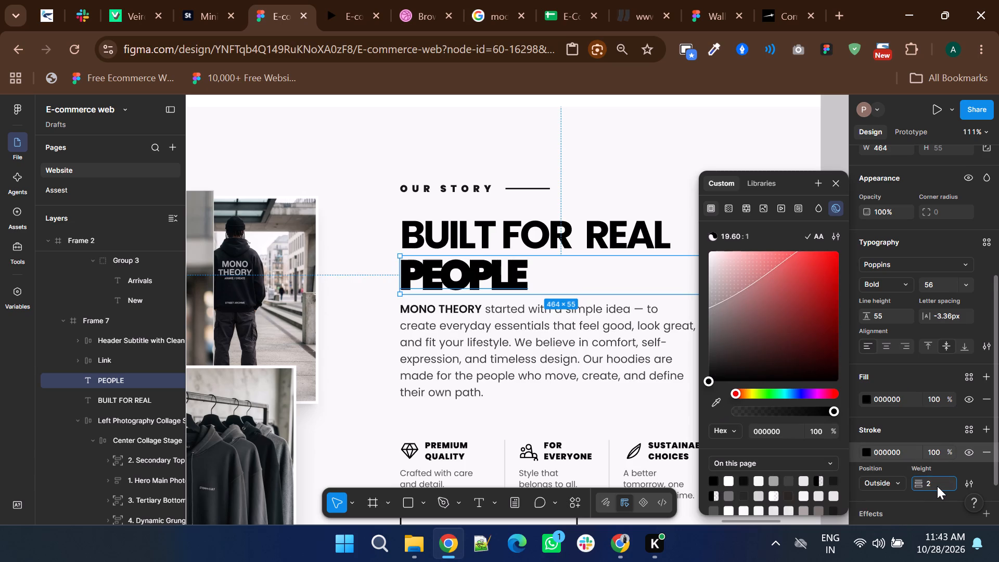
key(period)
key(5)
click(970, 402)
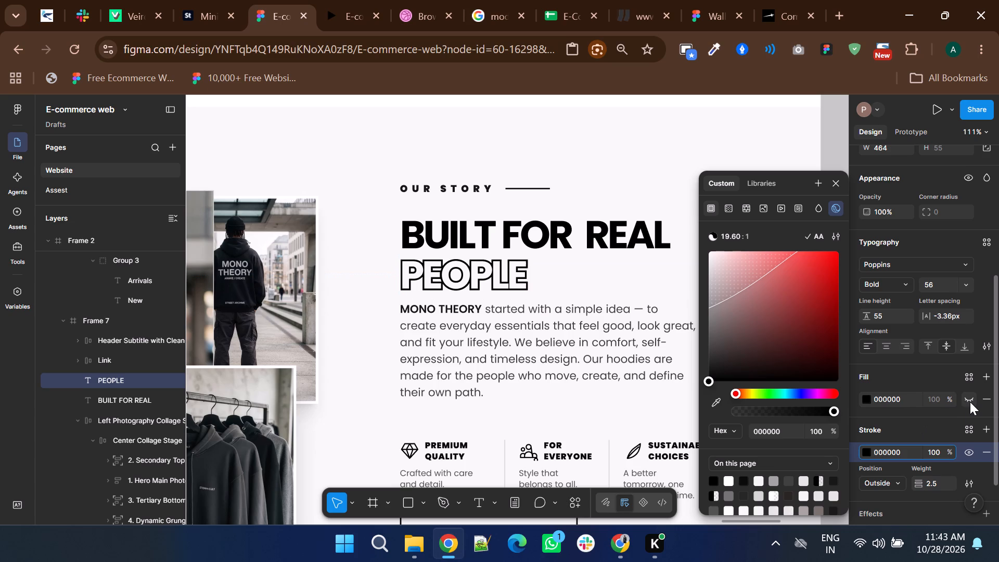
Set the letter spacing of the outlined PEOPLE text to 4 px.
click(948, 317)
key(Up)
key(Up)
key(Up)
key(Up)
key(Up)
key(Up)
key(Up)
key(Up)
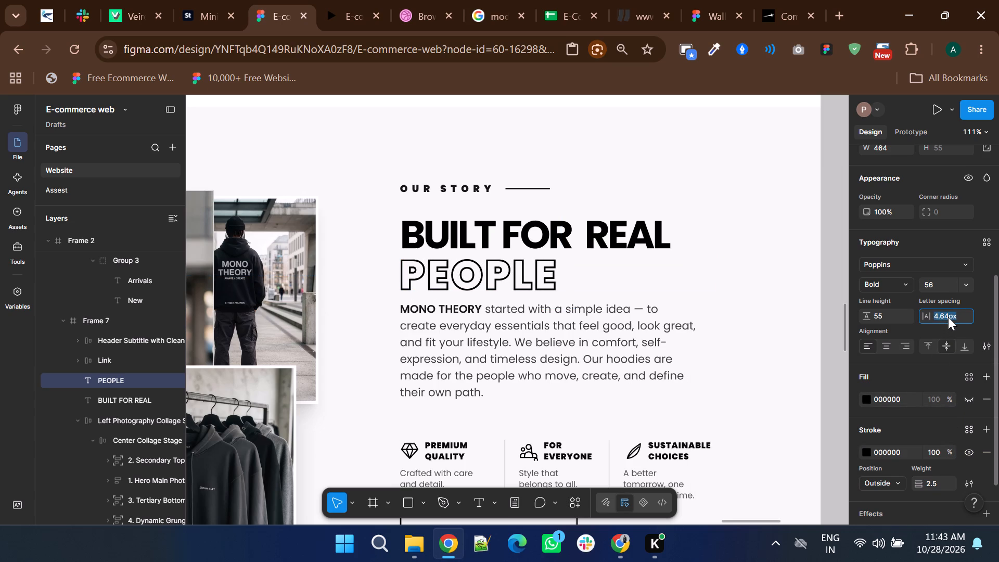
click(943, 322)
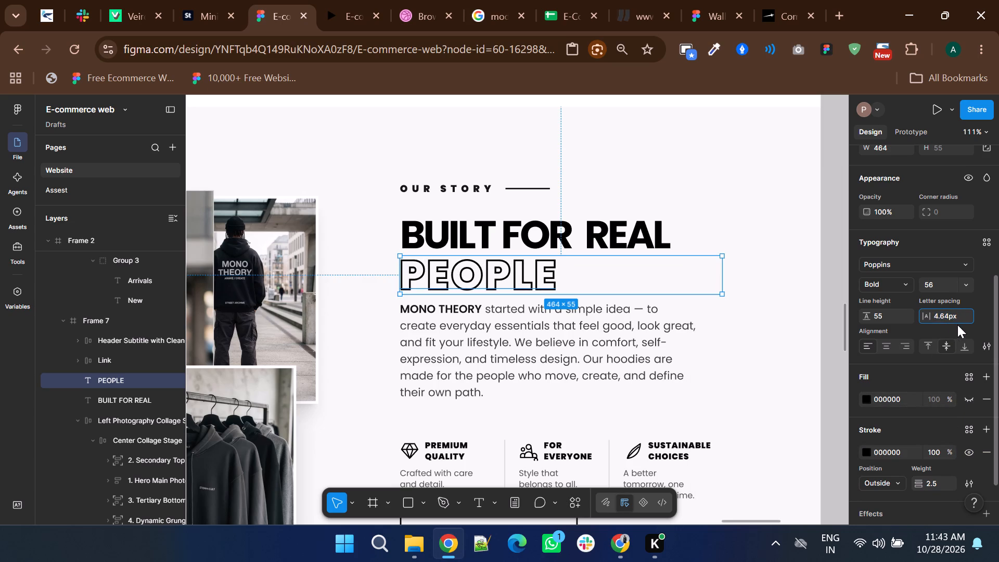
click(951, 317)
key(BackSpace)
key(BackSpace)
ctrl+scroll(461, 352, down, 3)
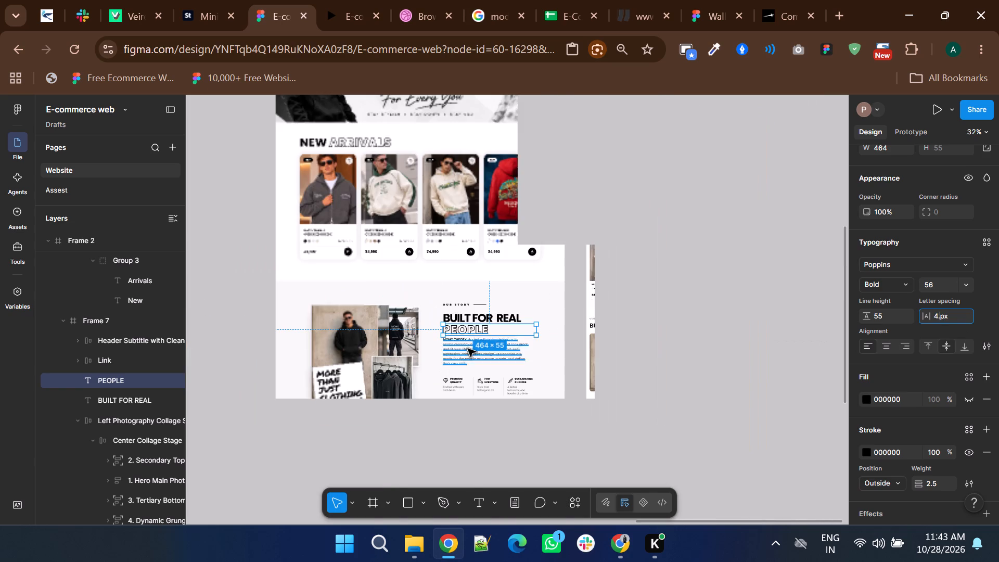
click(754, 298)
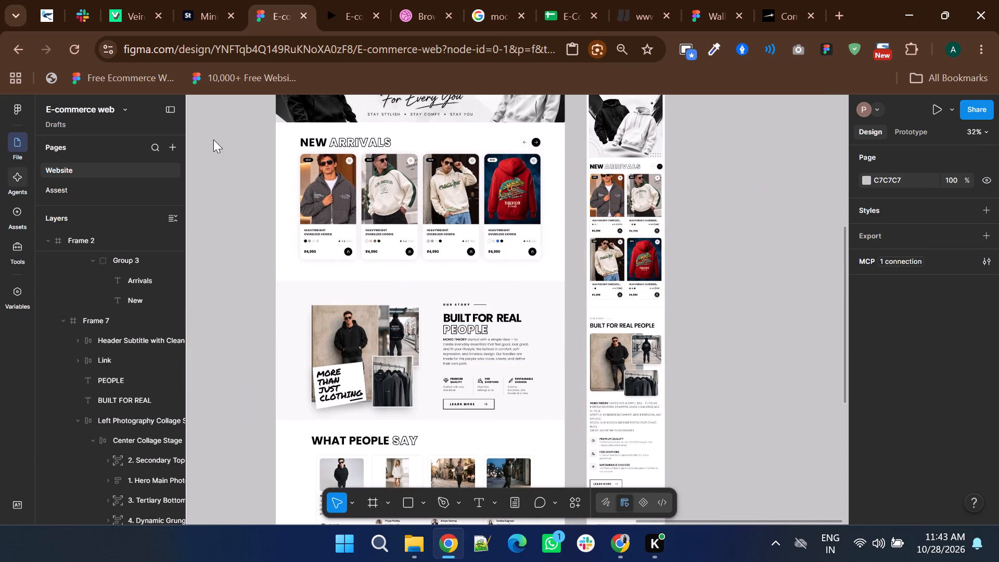
Match PEOPLE's letter spacing to the outlined ARRIVALS heading by setting it to 4.5 px.
ctrl+click(363, 143)
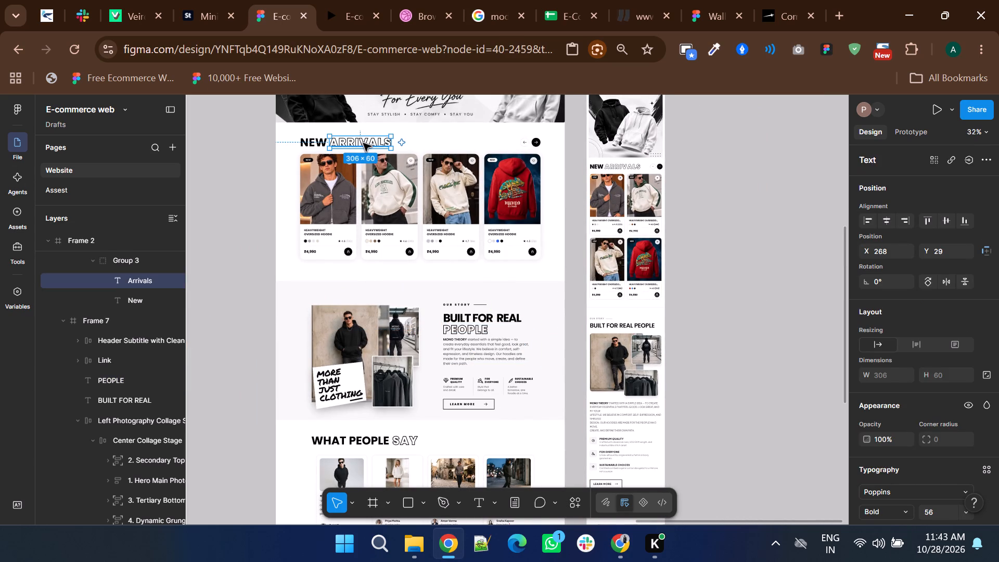
scroll(906, 368, down, 2)
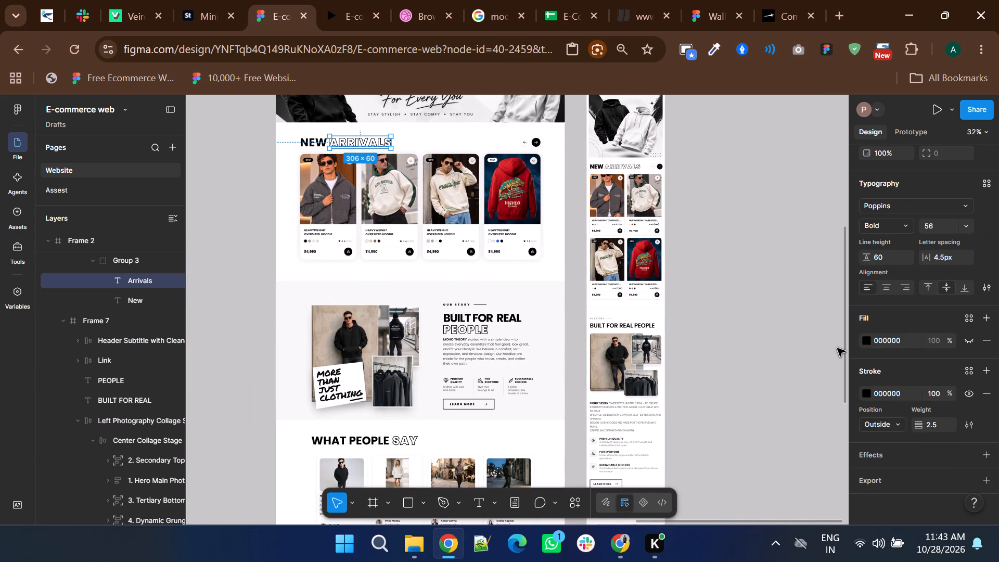
click(837, 348)
ctrl+click(479, 331)
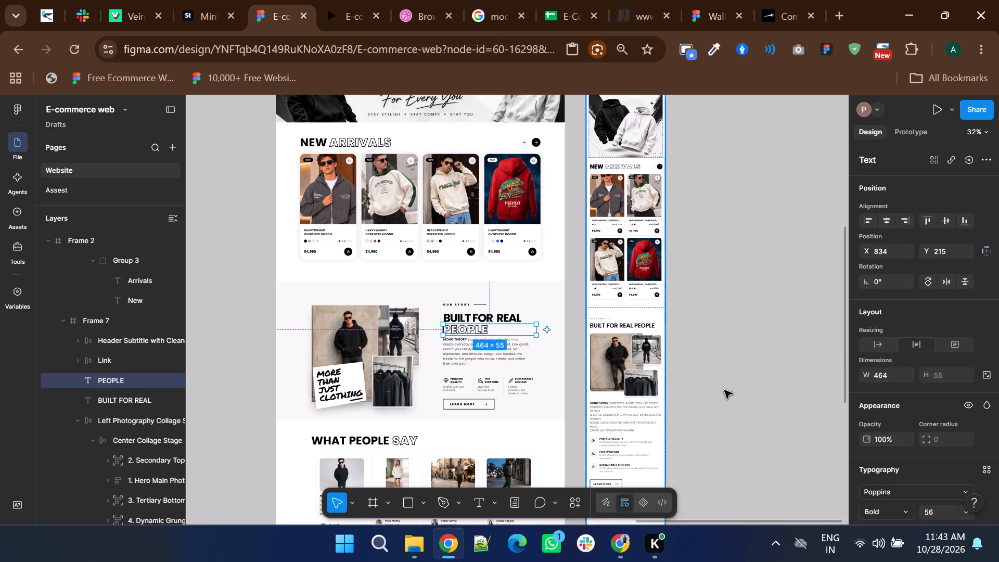
scroll(935, 379, down, 2)
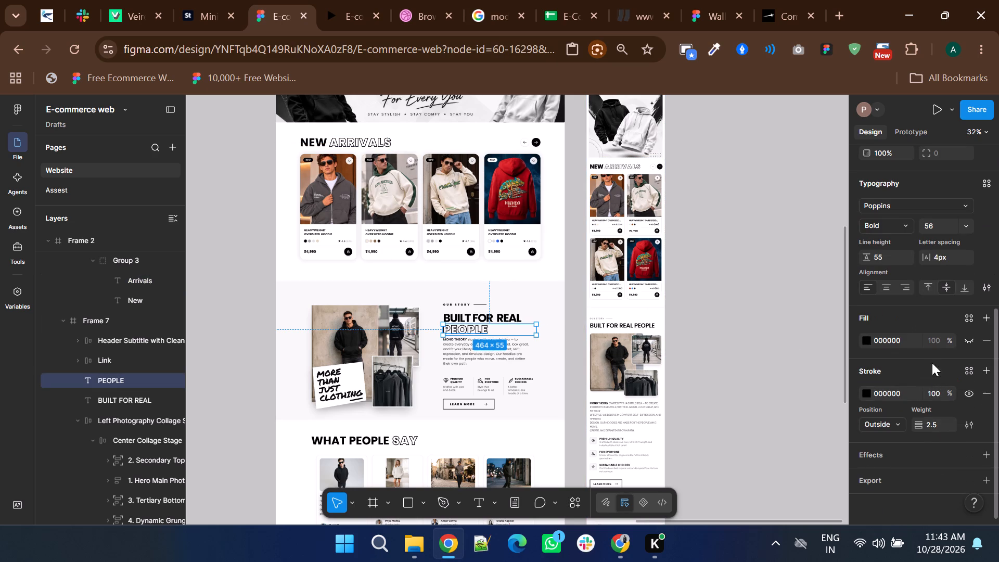
click(939, 257)
ctrl+scroll(939, 257, up, 3)
click(939, 257)
text(.5)
click(719, 320)
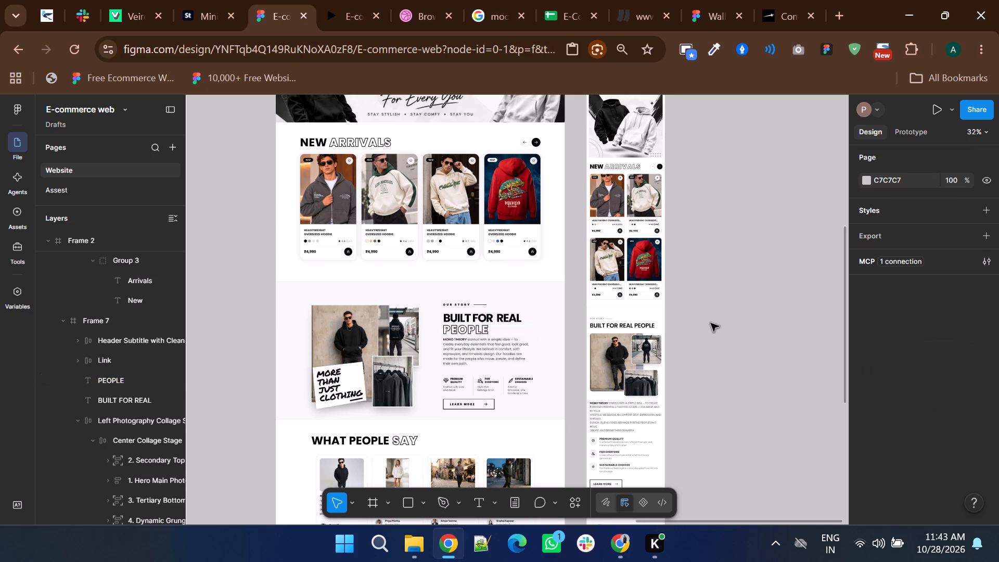
Cut the word SELLERS out of the desktop BEST SELLERS heading, leaving only BEST.
scroll(438, 387, up, 4)
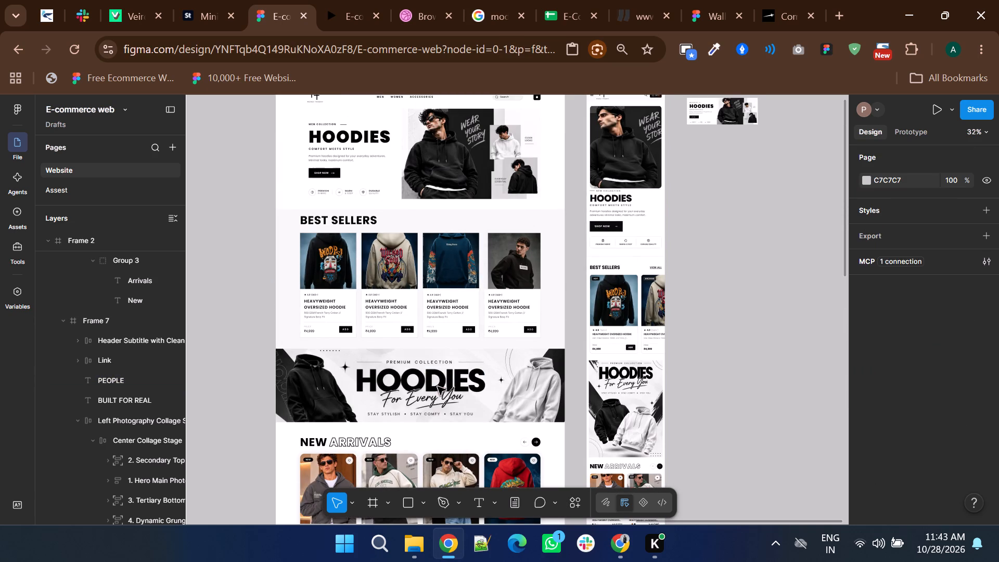
scroll(438, 387, up, 1)
ctrl+scroll(324, 289, up, 2)
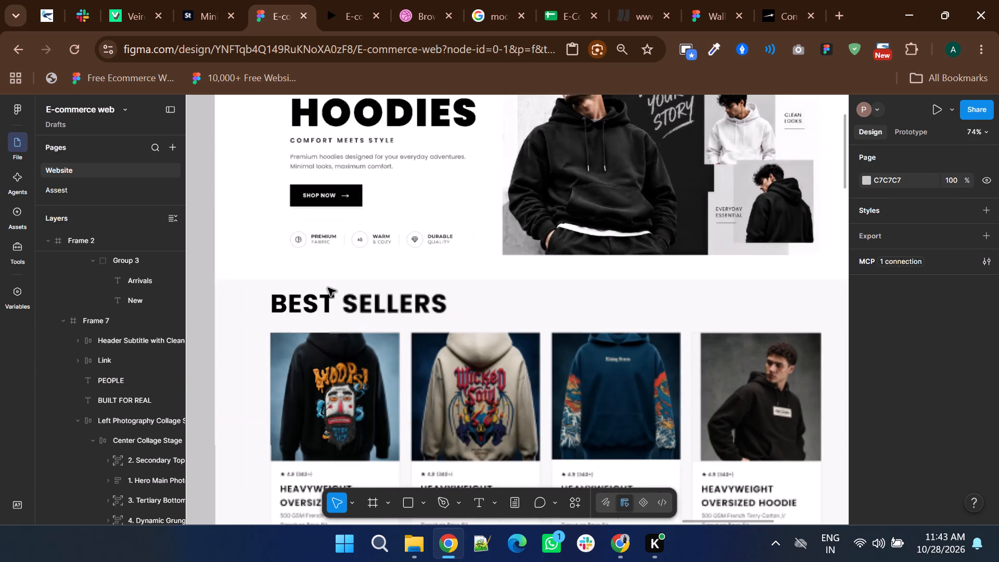
ctrl+double_click(385, 308)
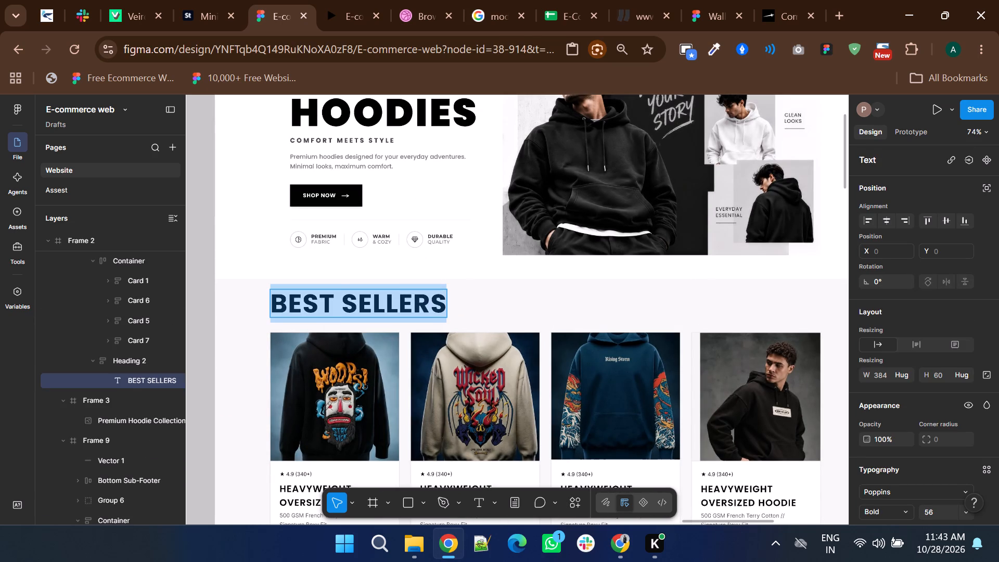
drag(349, 312, 494, 324)
key(ctrl+x)
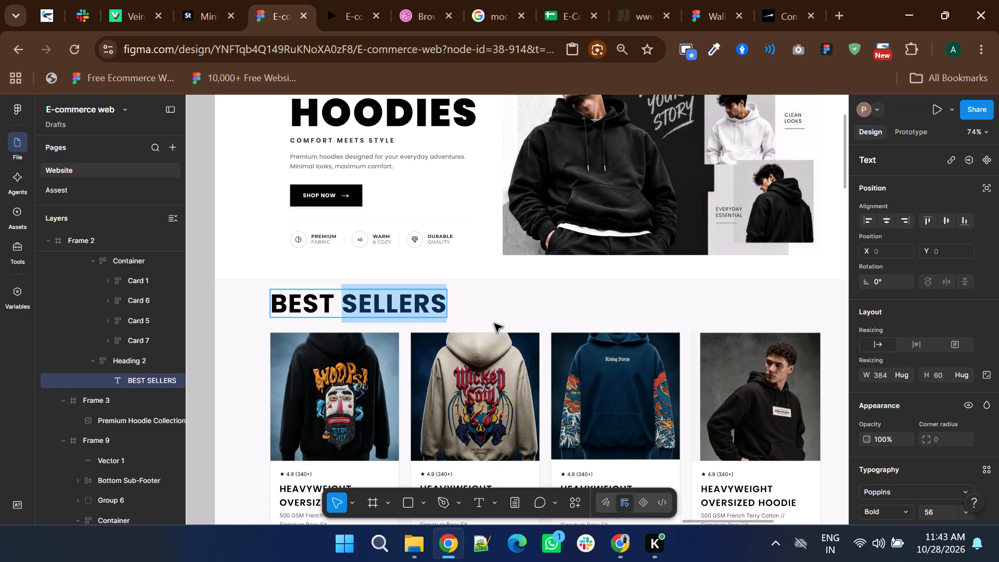
click(369, 321)
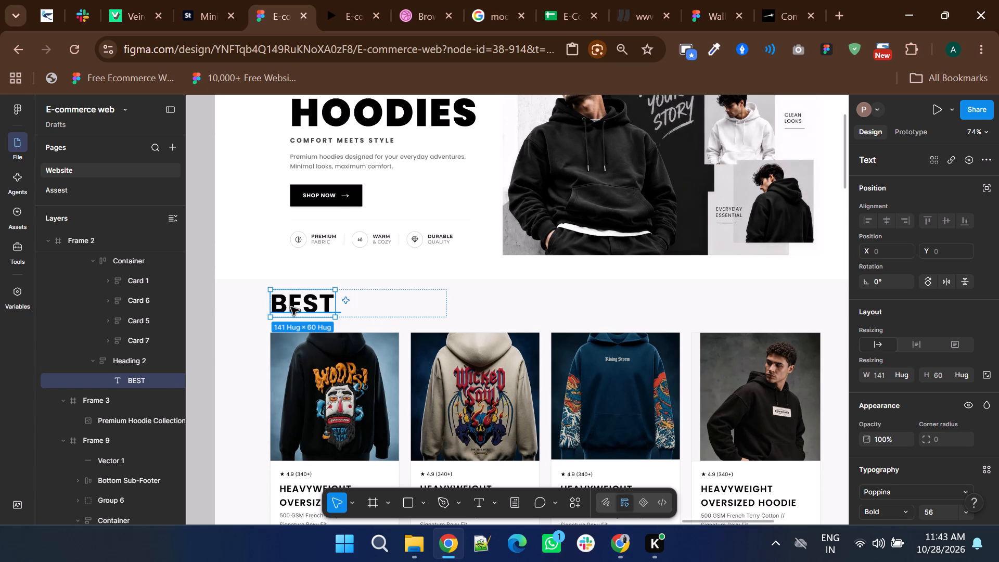
click(291, 304)
click(187, 309)
click(204, 314)
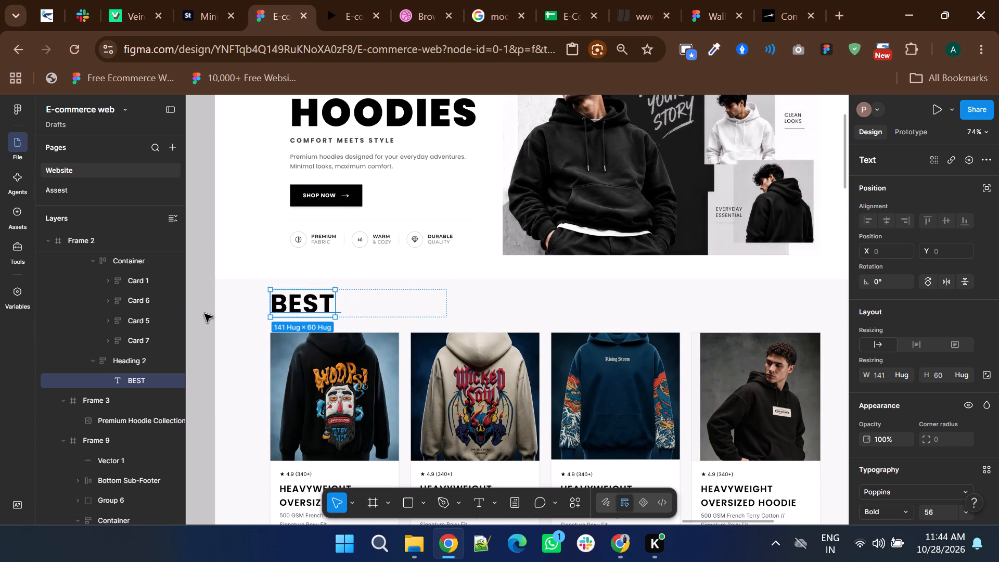
Ungroup the Heading 2 auto-layout frame so the BEST text stands on its own.
double_click(312, 309)
double_click(312, 309)
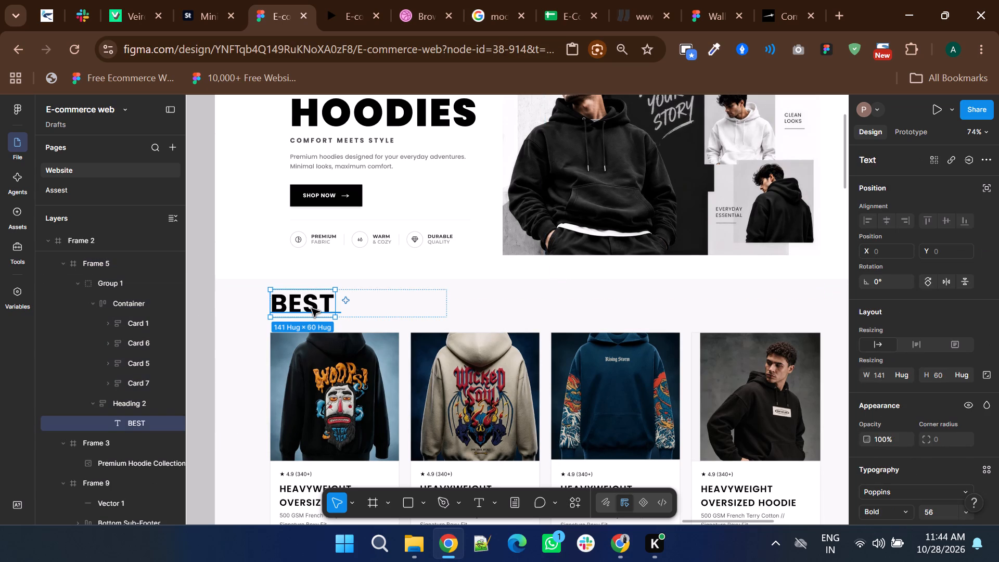
click(395, 308)
right_click(328, 311)
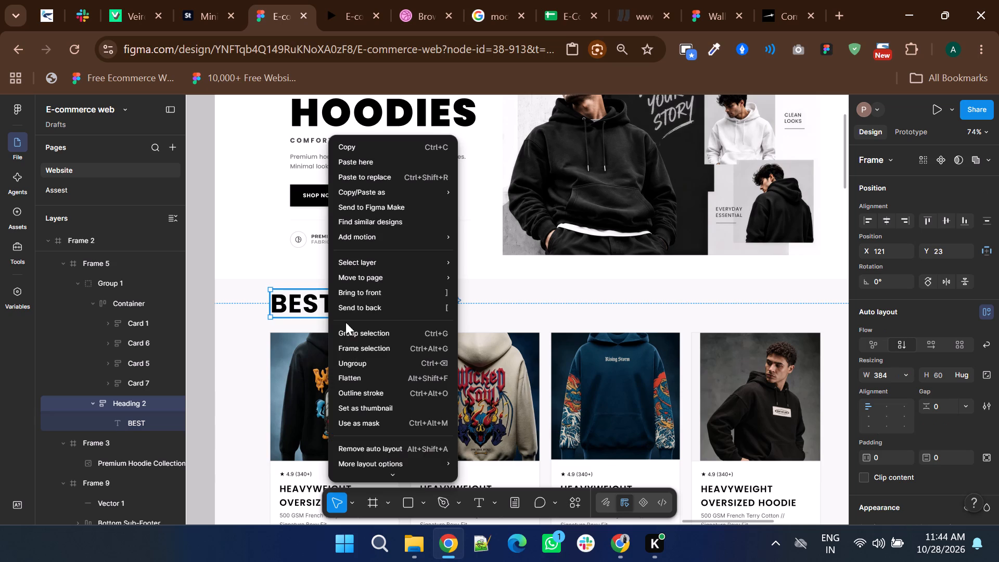
click(357, 357)
click(316, 304)
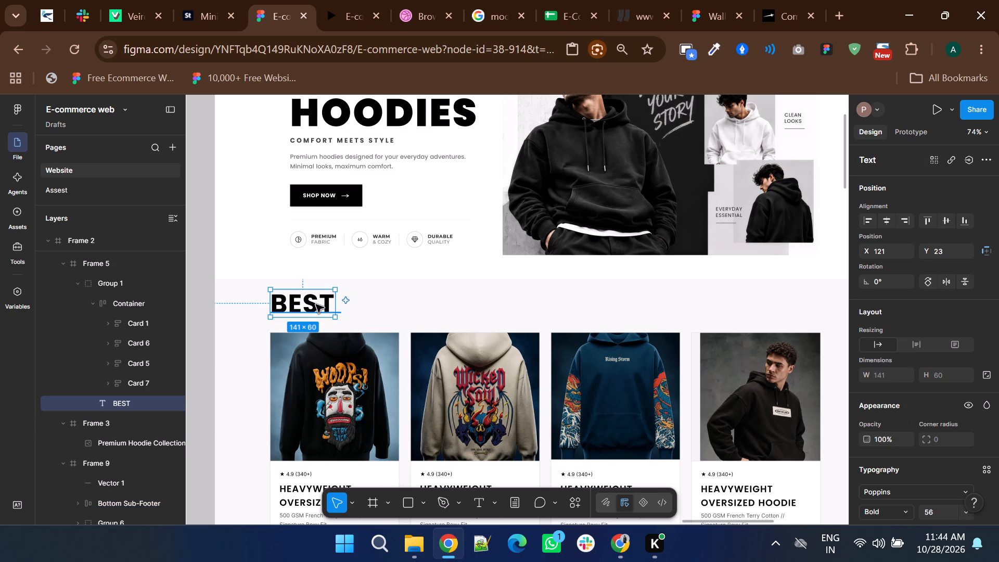
Duplicate BEST beside itself and replace the copy's text with the cut word SELLERS.
drag(316, 304, 389, 306)
double_click(389, 306)
right_click(389, 306)
click(429, 350)
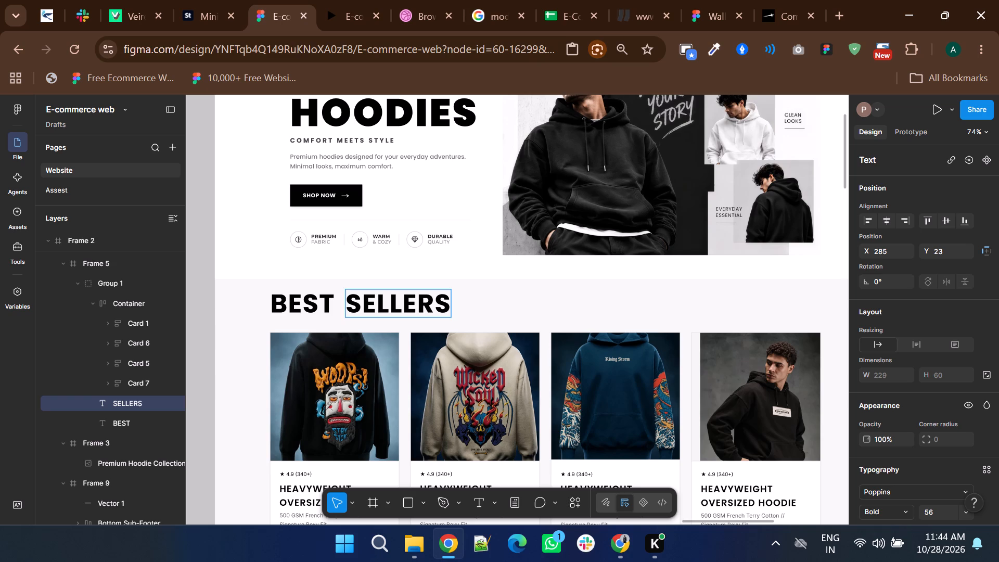
click(201, 321)
Nudge SELLERS about 9 px horizontally closer to BEST.
click(372, 310)
key(Left)
key(Left)
key(Left)
key(Left)
key(Left)
key(Left)
key(Left)
key(Left)
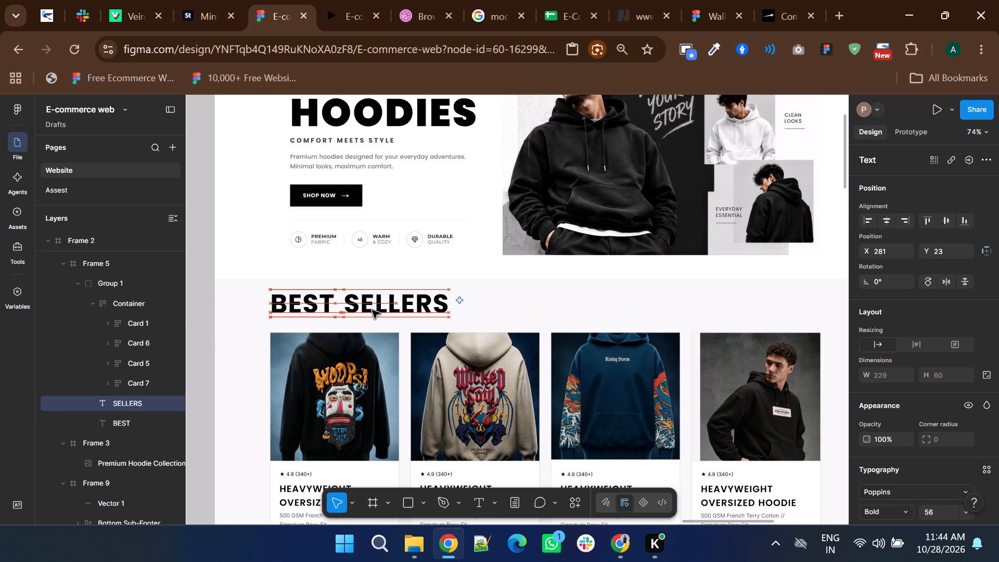
key(Left)
Turn SELLERS into outlined text with a black 000000 outside stroke of weight 2.5 and its fill hidden.
scroll(986, 428, down, 2)
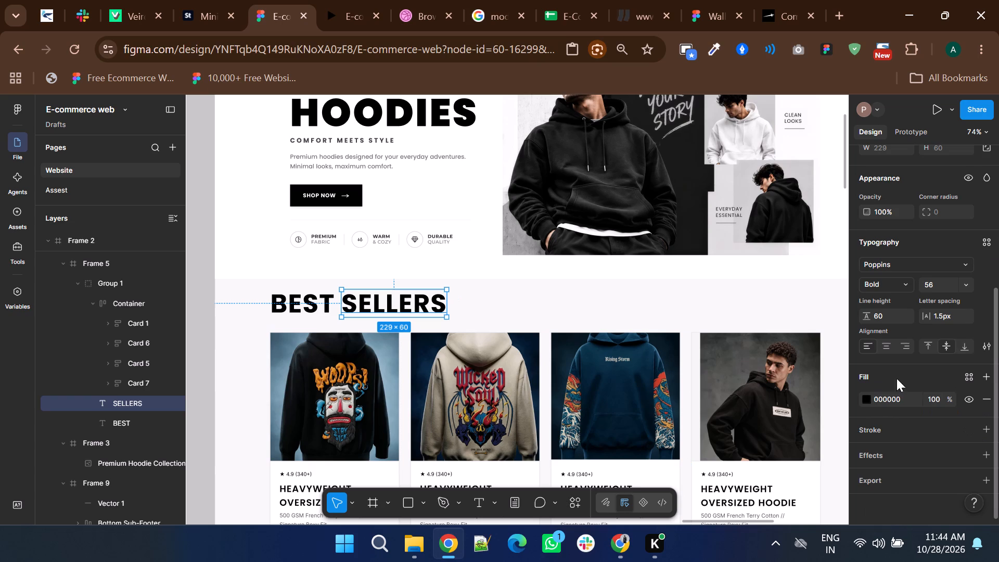
click(895, 421)
click(928, 479)
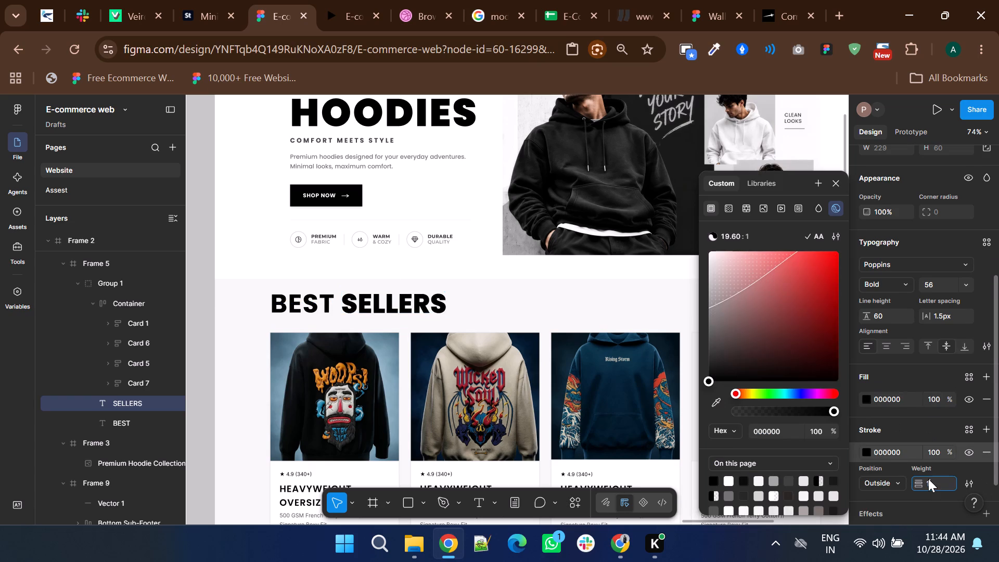
click(933, 484)
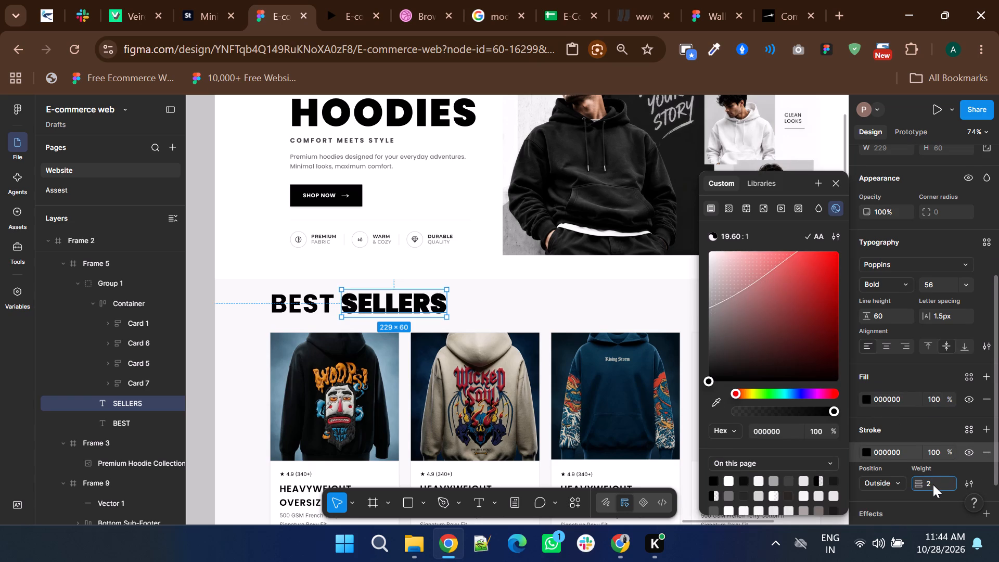
text(.5)
click(964, 400)
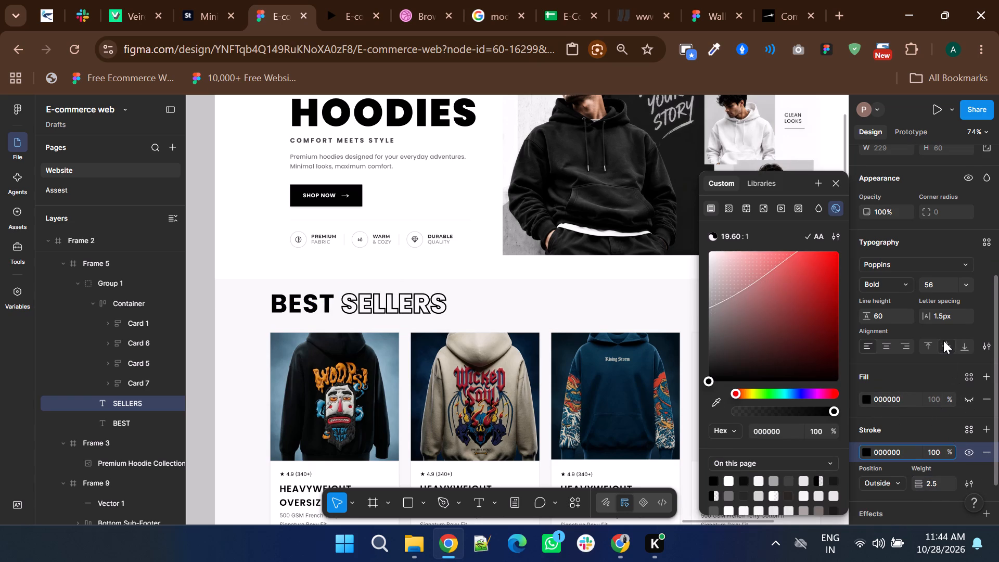
Set the letter spacing of the outlined SELLERS text to 4.5 px.
click(950, 318)
key(Up)
key(Up)
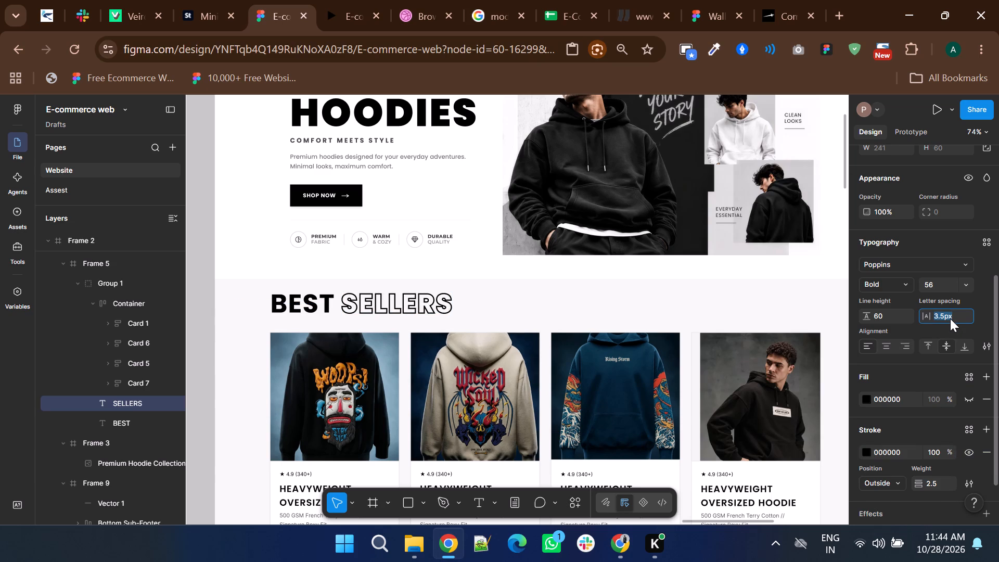
key(Up)
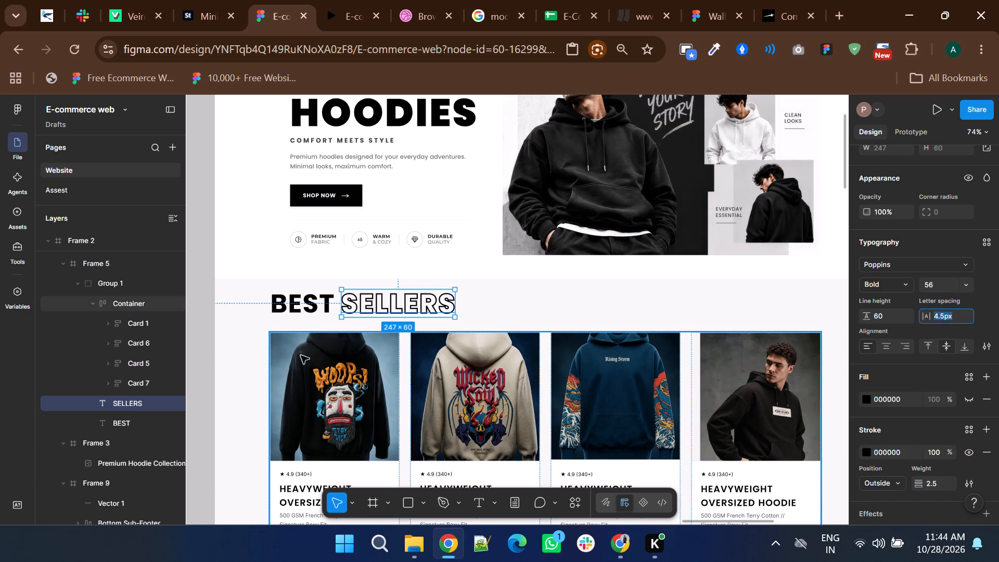
click(206, 367)
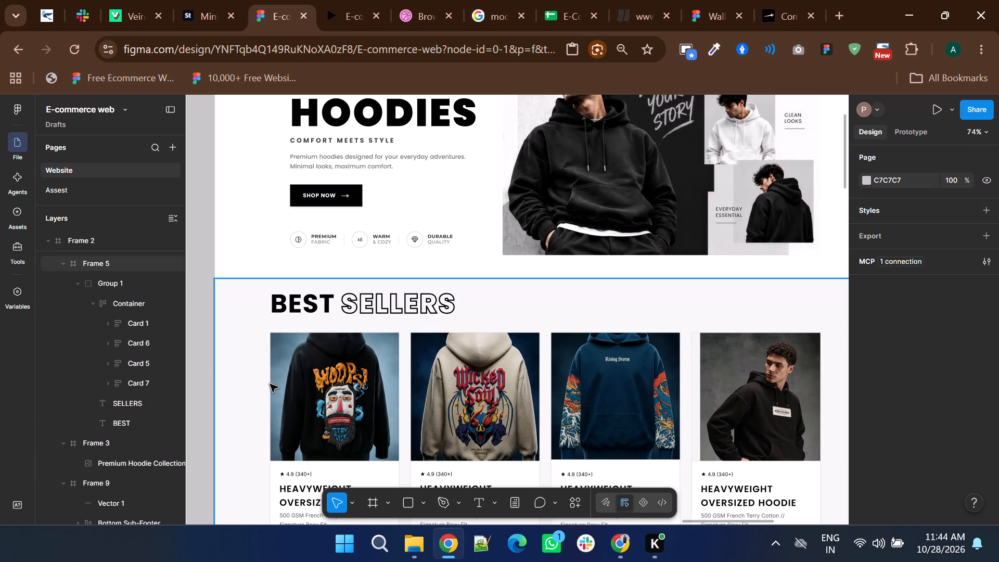
ctrl+scroll(326, 379, down, 4)
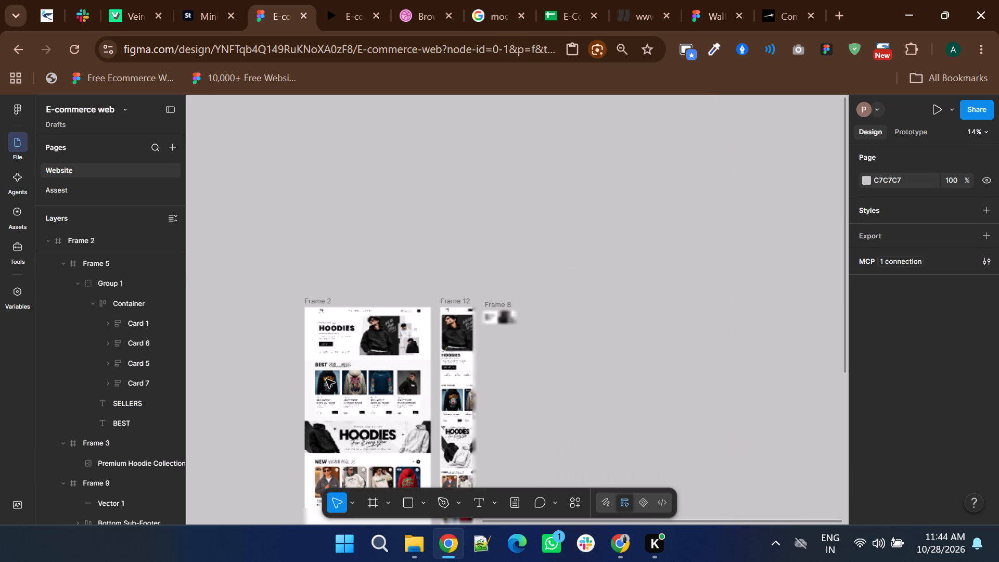
Review the desktop and mobile e-commerce pages from hero to footer, examining the section headings and overall layout.
click(377, 260)
scroll(376, 260, down, 1)
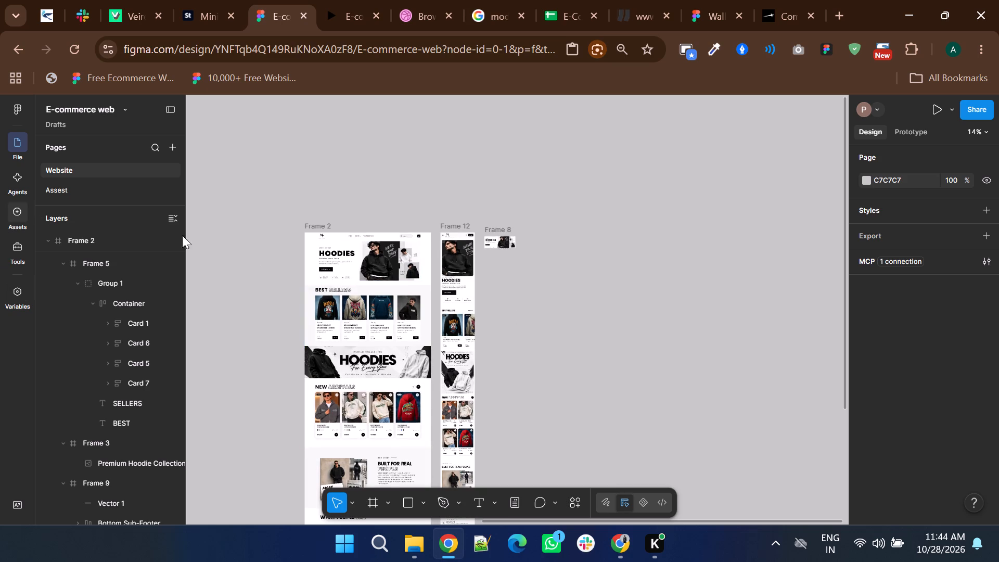
ctrl+scroll(292, 293, up, 3)
scroll(291, 293, down, 2)
ctrl+scroll(291, 293, down, 1)
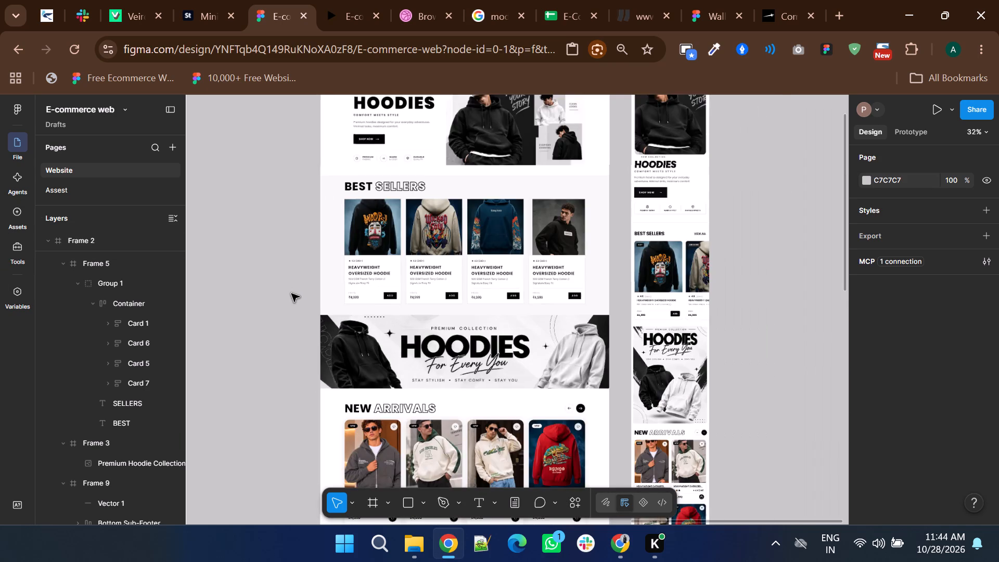
scroll(291, 293, down, 2)
ctrl+scroll(291, 293, down, 1)
scroll(291, 293, down, 1)
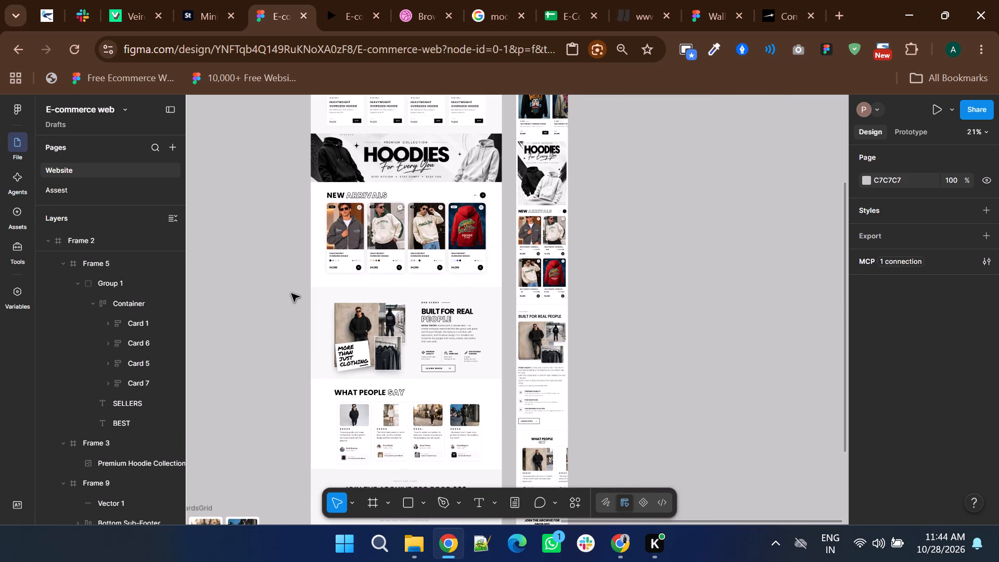
ctrl+scroll(291, 293, down, 1)
ctrl+scroll(607, 276, down, 1)
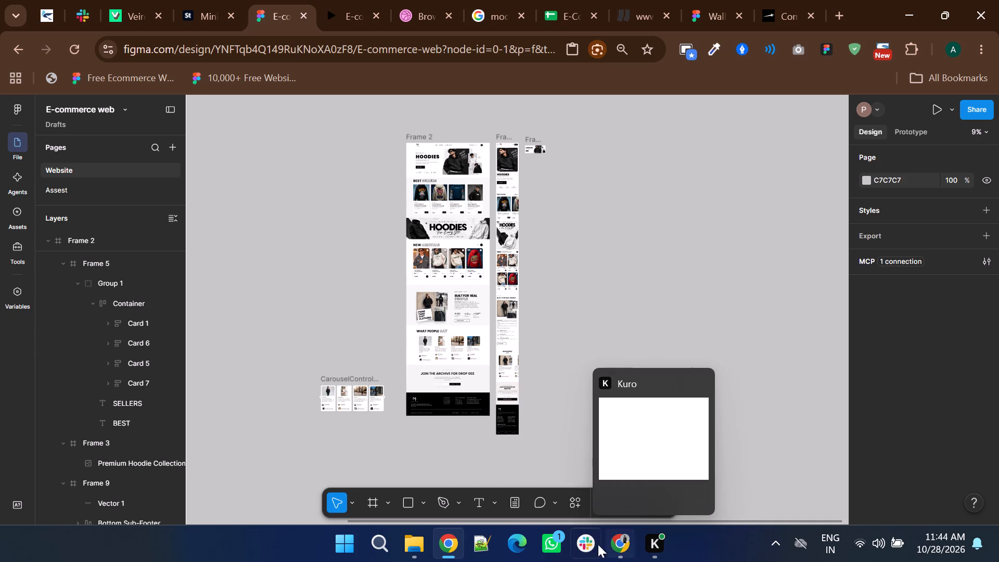
Switch to WhatsApp.
click(554, 545)
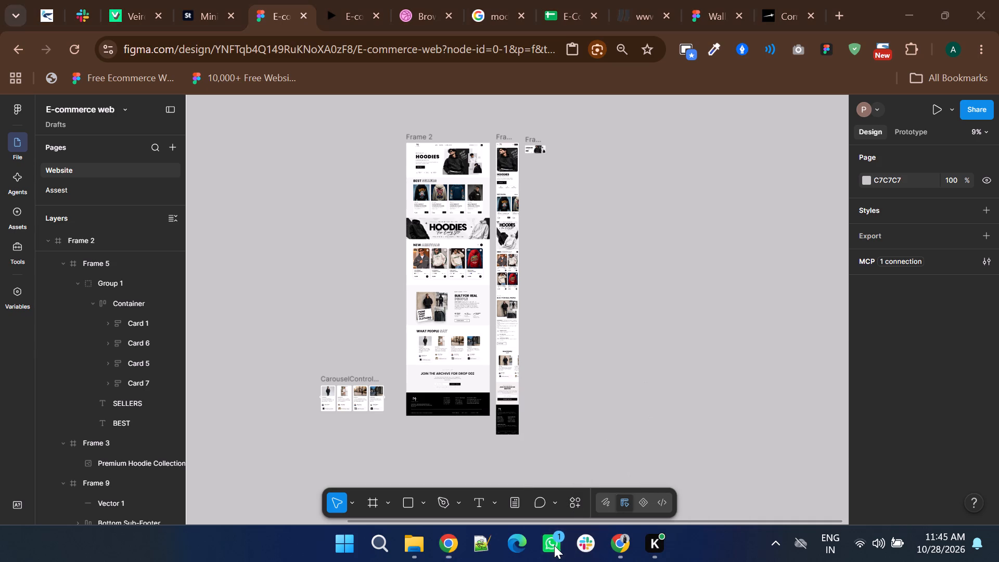
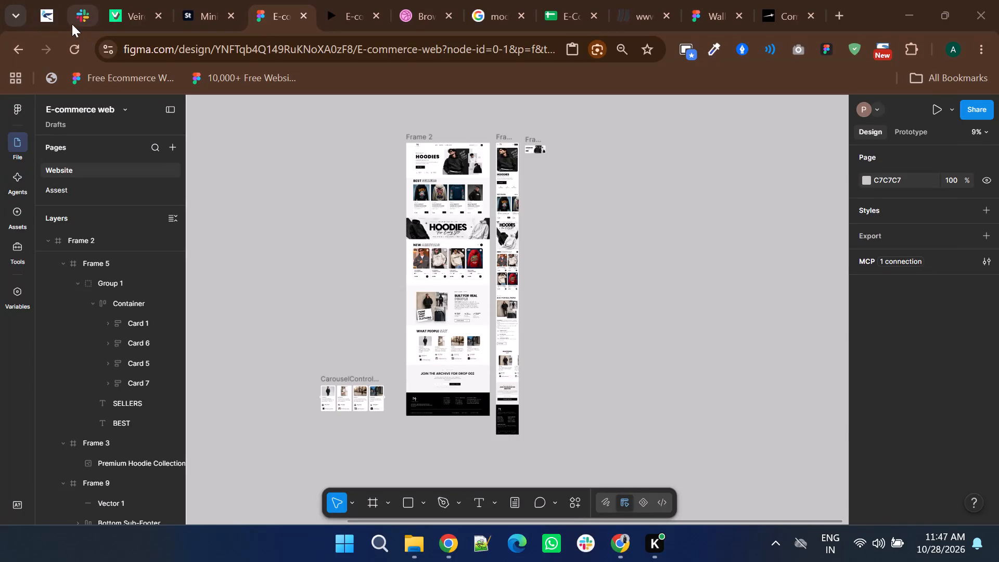
Switch to the Premad HR portal and log a break on the work timer with the break type Bio Break.
click(46, 21)
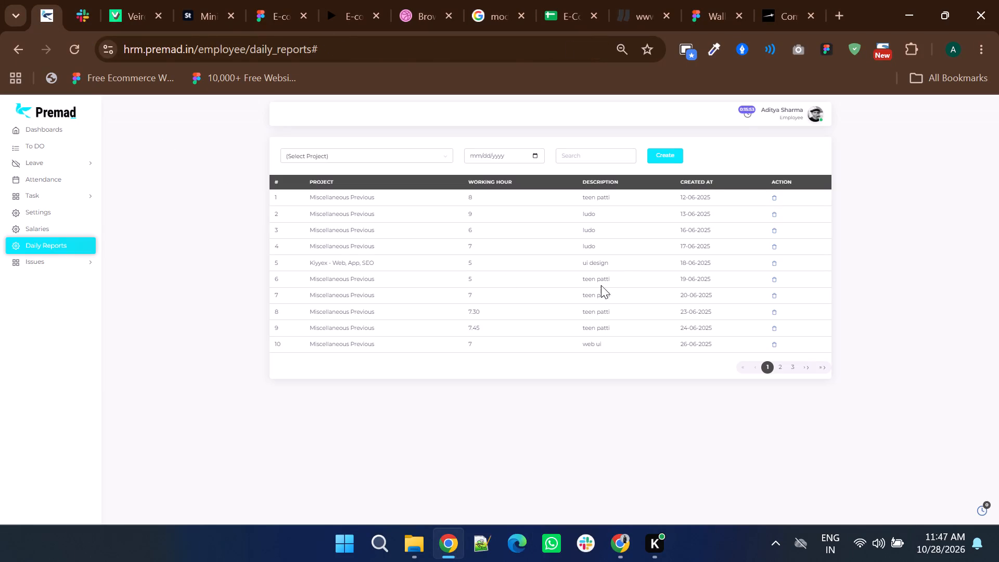
click(750, 114)
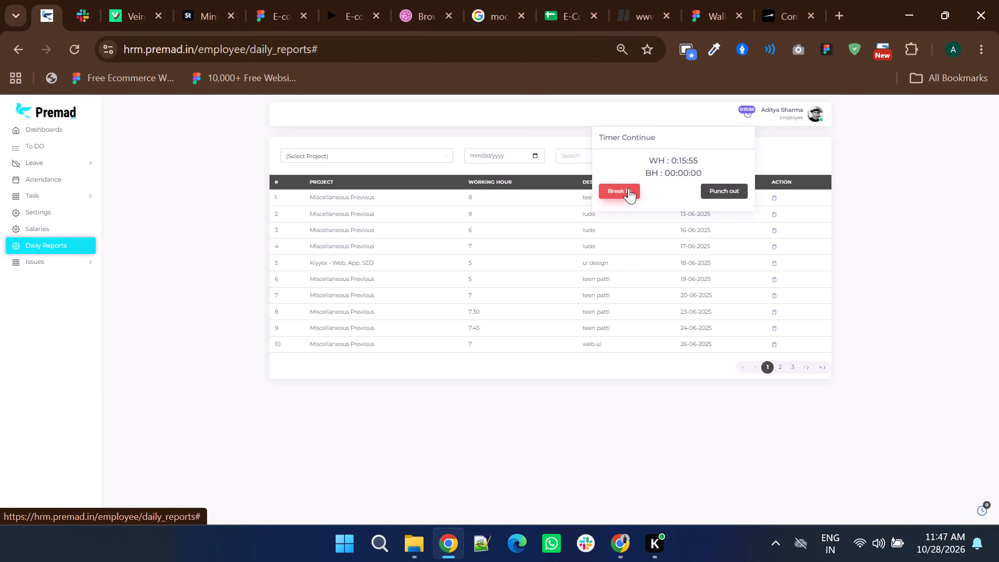
click(629, 188)
click(479, 296)
click(462, 309)
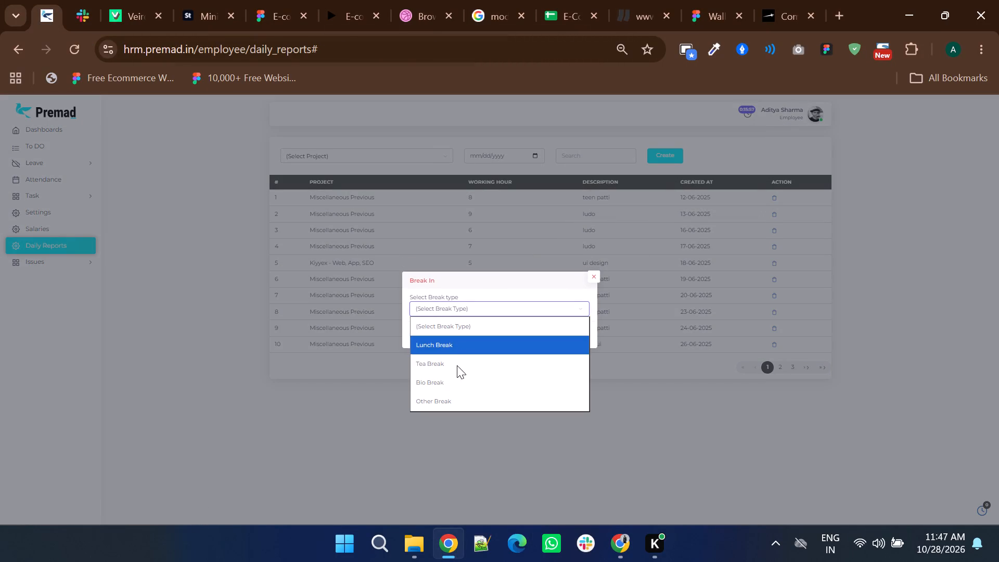
click(451, 373)
click(572, 337)
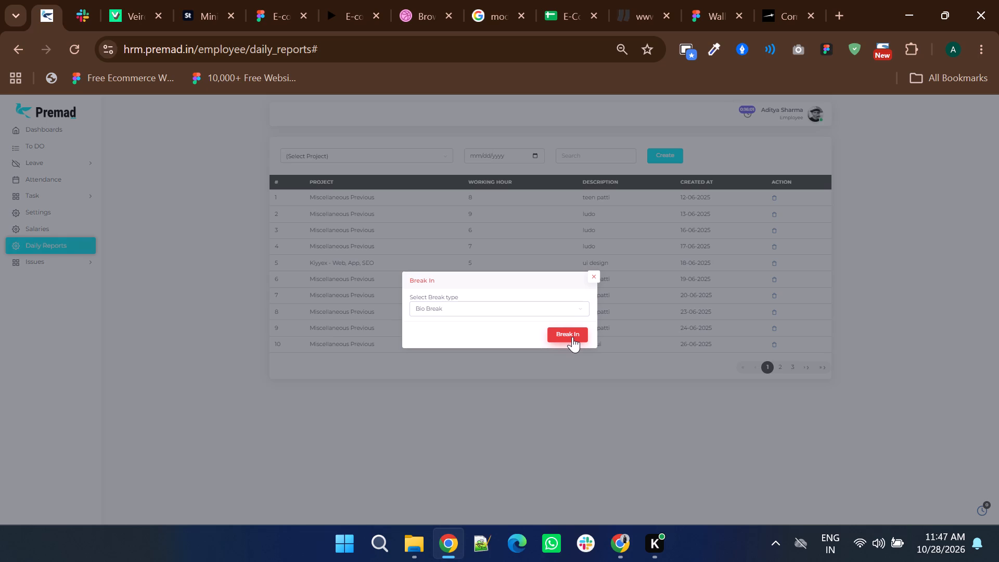
click(572, 337)
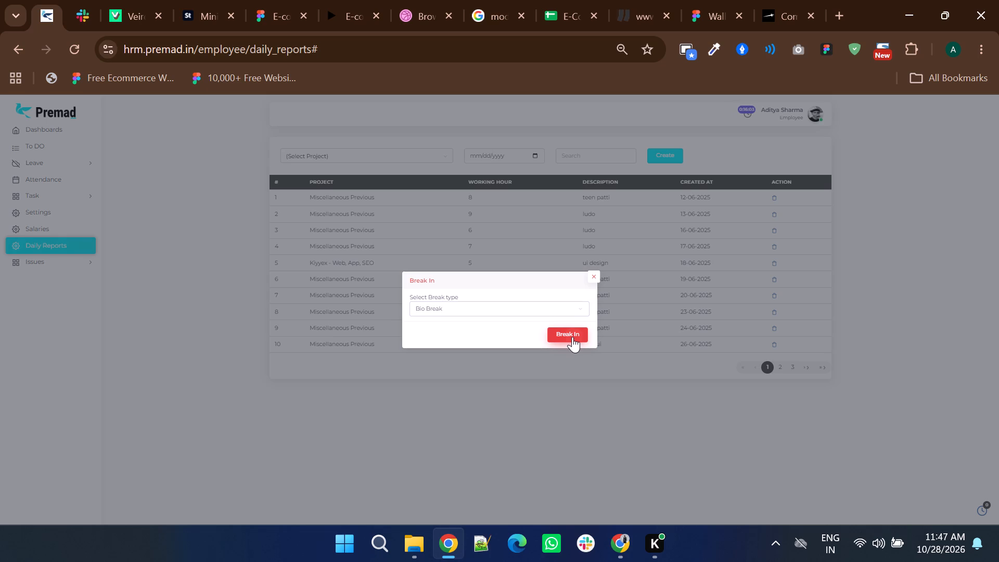